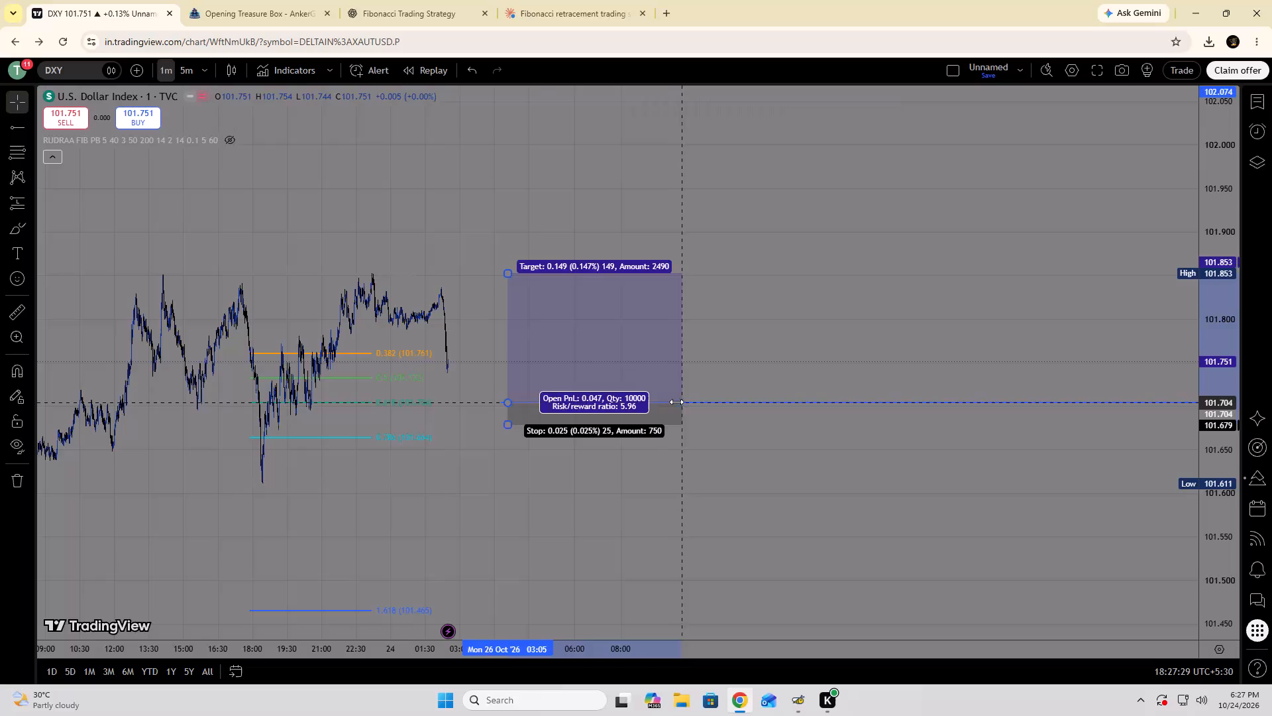
Shift the long position on the DXY chart slightly earlier in time.
click(723, 357)
drag(541, 369, 531, 369)
click(710, 343)
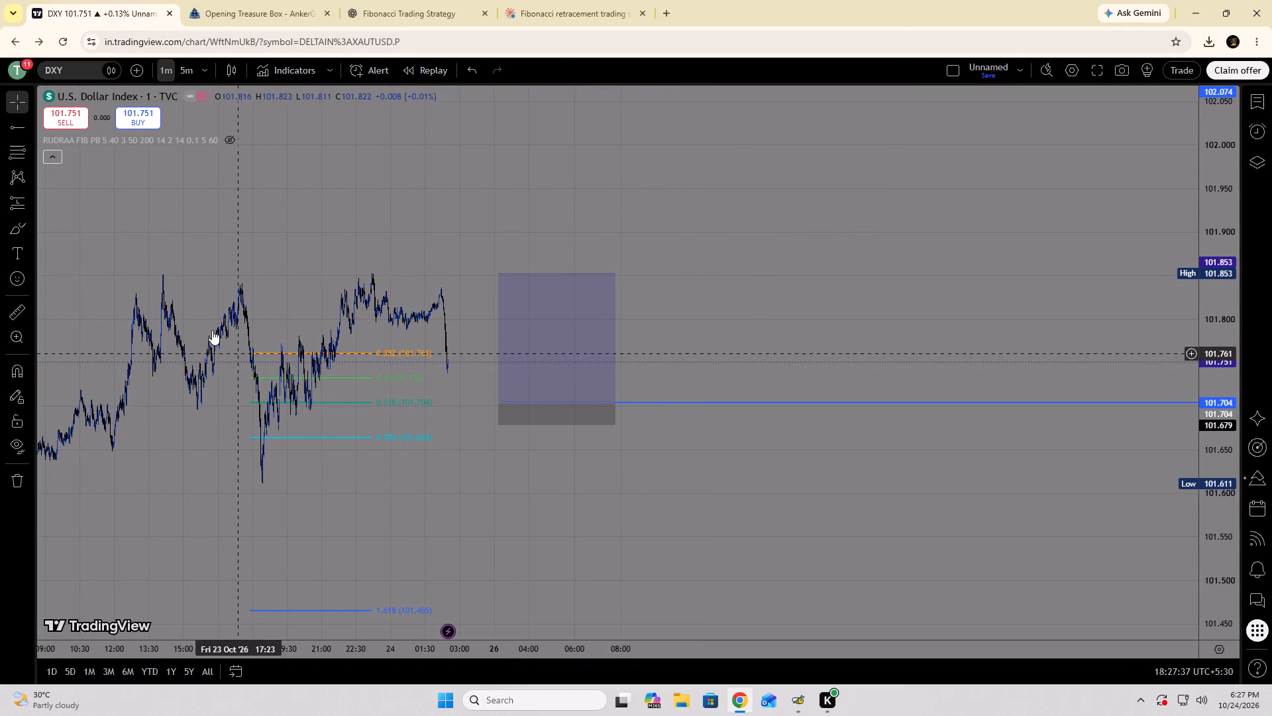
Switch the chart symbol from DXY to SILVER.
click(83, 69)
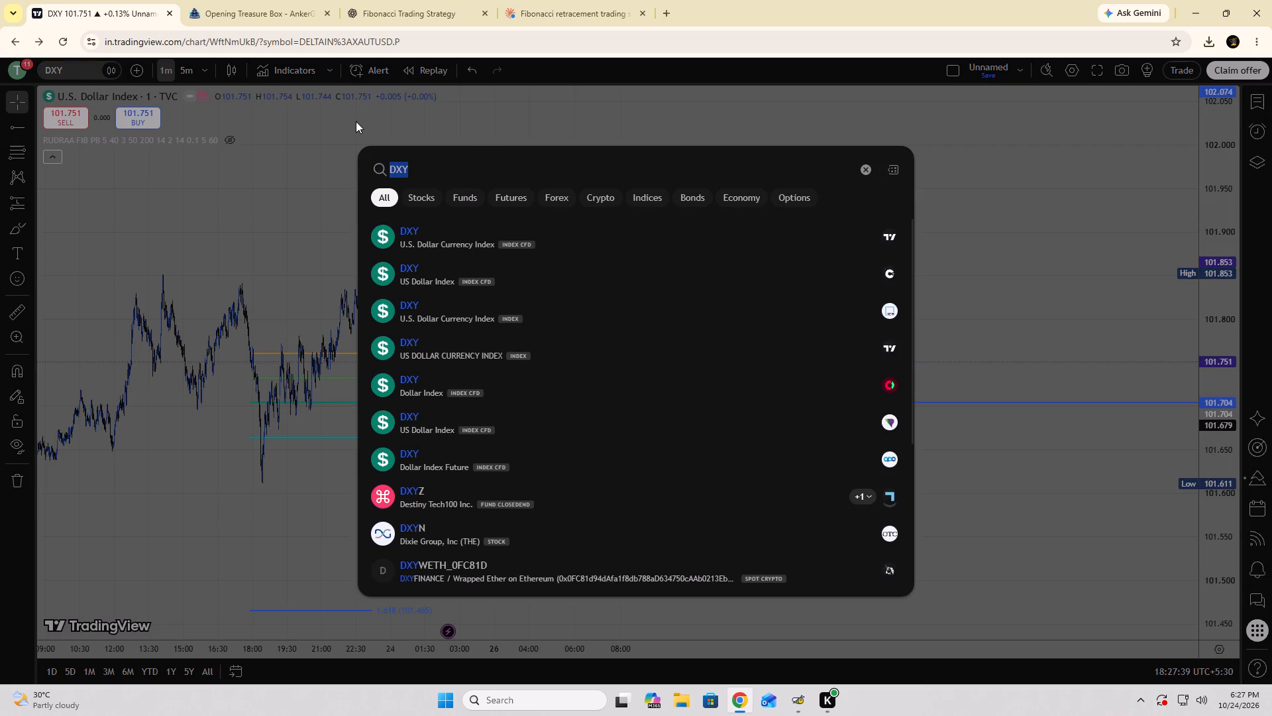
click(865, 172)
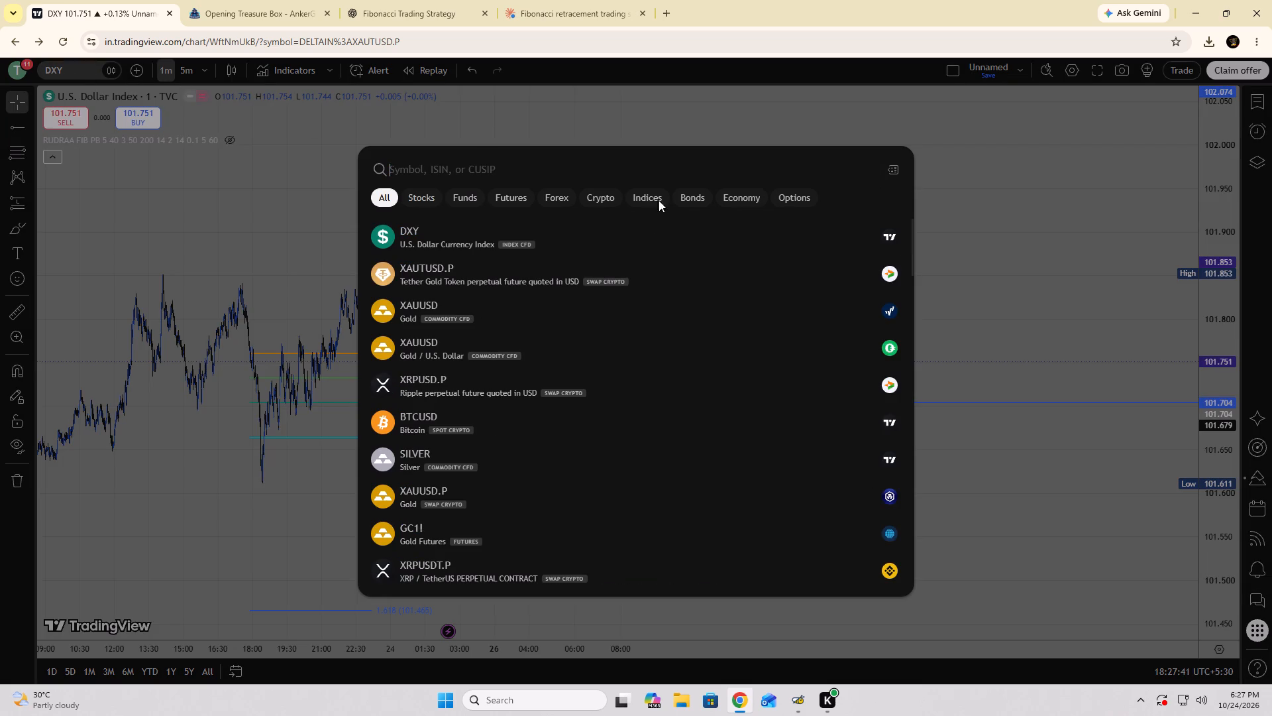
click(502, 442)
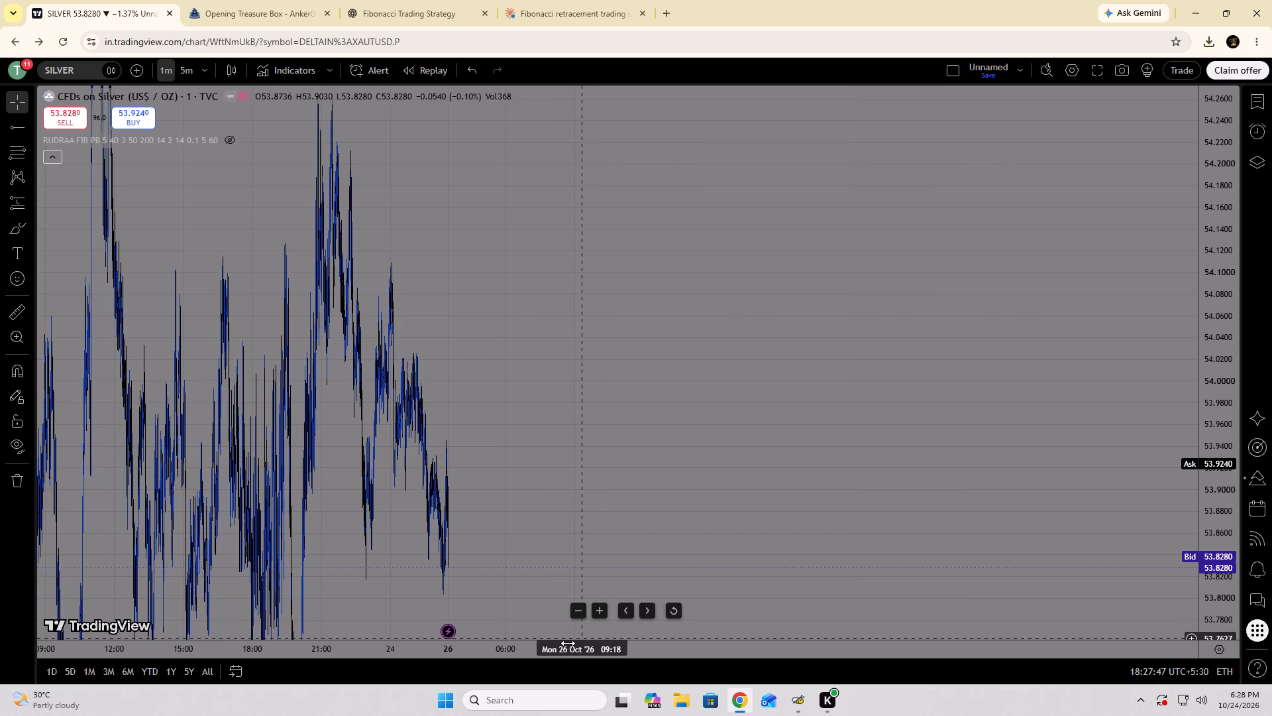
Draw a Fibonacci retracement on silver from the 23 October swing low near 53.00 to the rebound high near 54.265.
drag(527, 632, 352, 582)
drag(657, 425, 1251, 362)
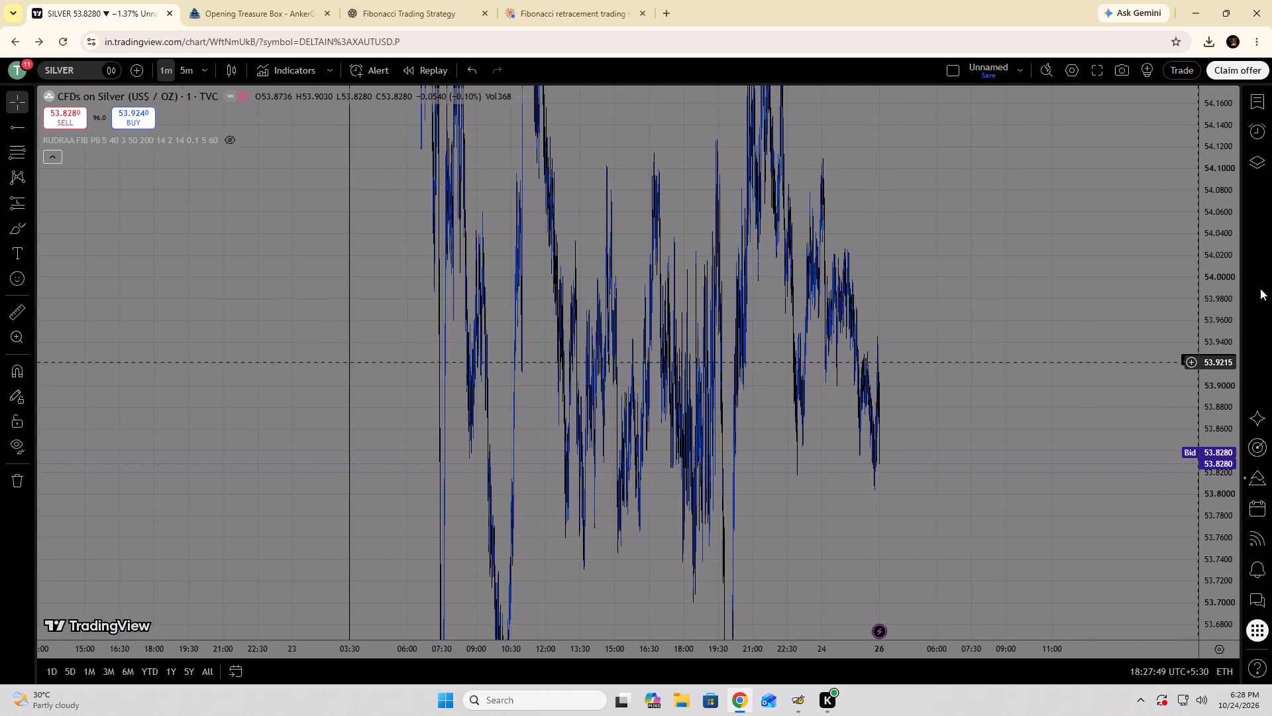
drag(1225, 249, 1181, 630)
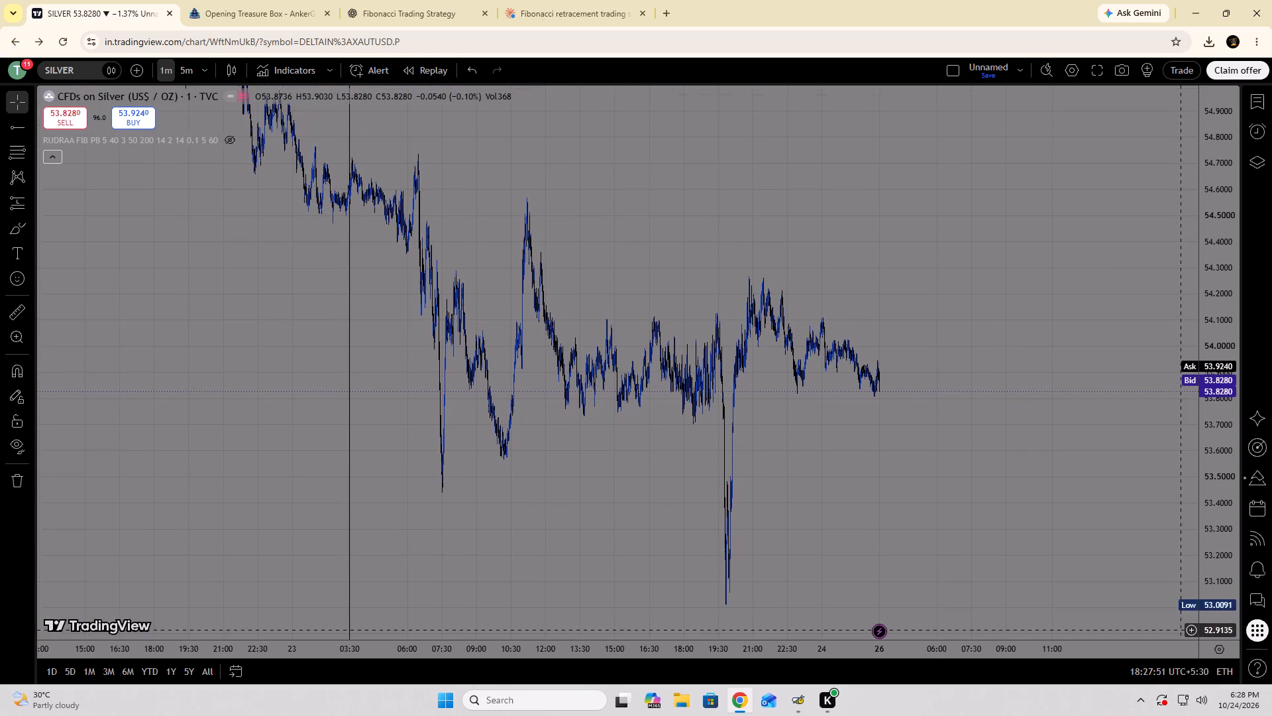
drag(1181, 630, 1177, 630)
drag(665, 651, 424, 611)
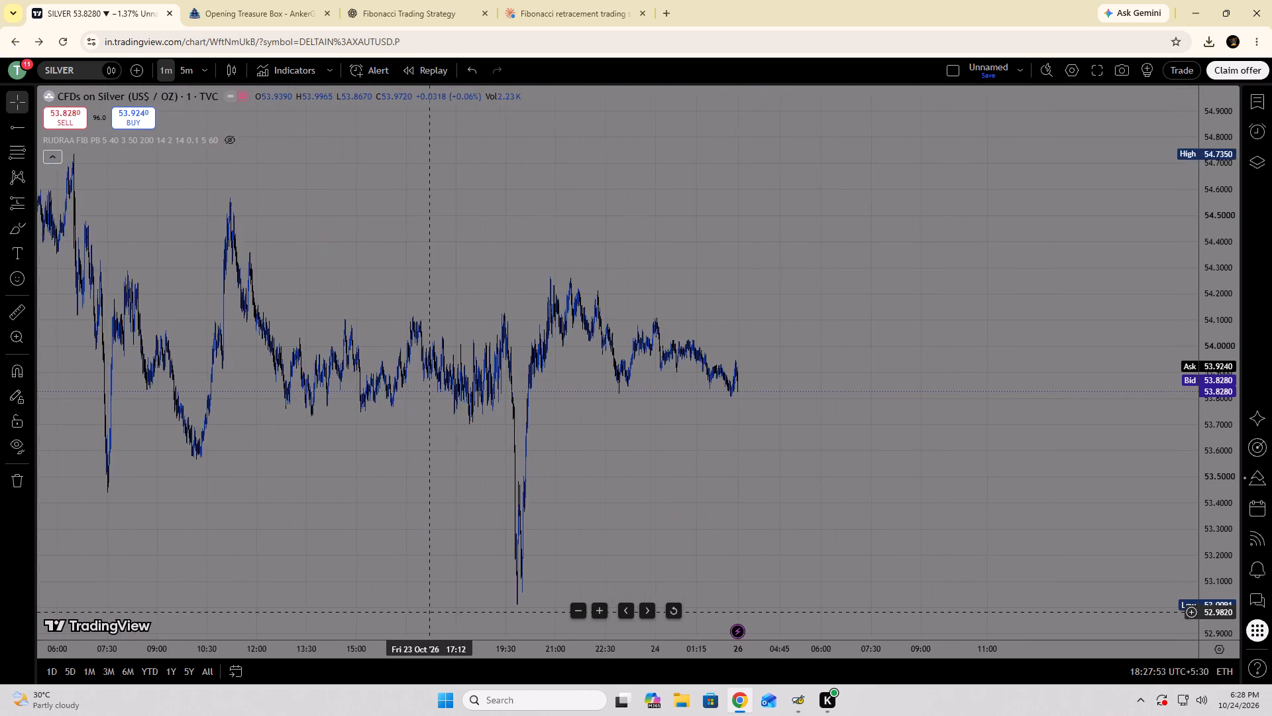
drag(424, 611, 335, 592)
drag(529, 510, 902, 529)
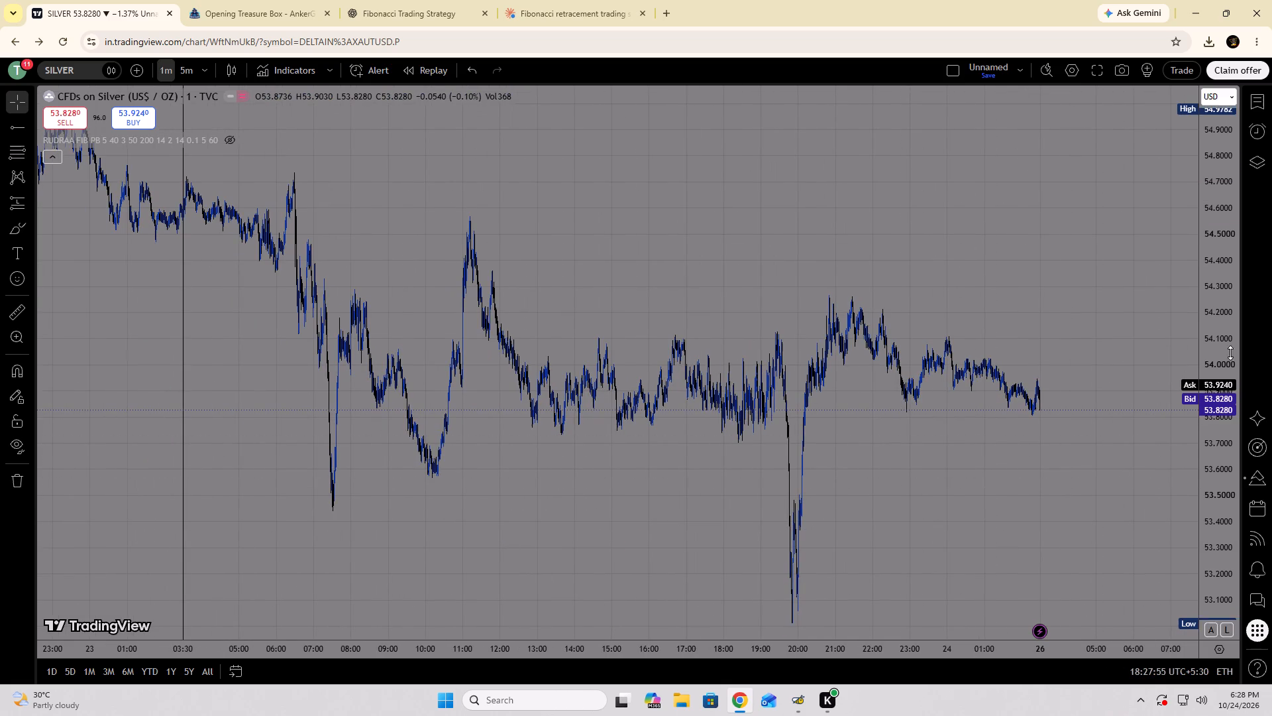
drag(1213, 315, 1200, 473)
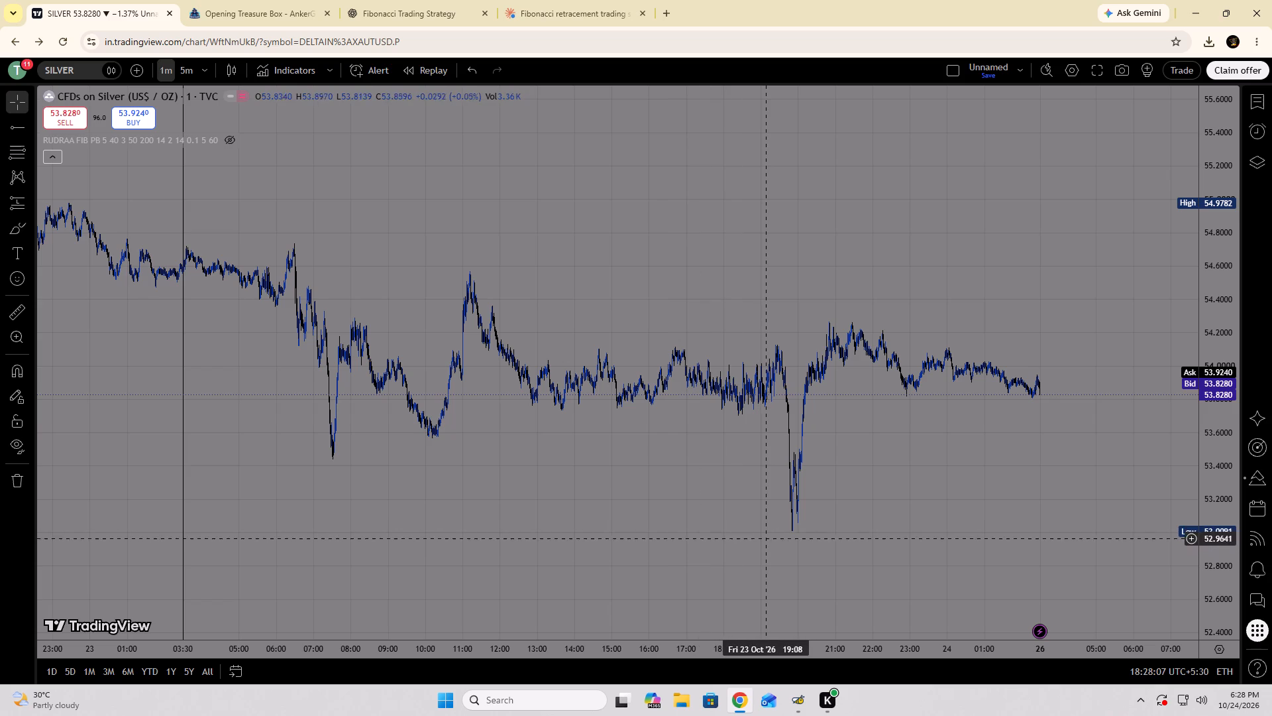
drag(704, 654, 0, 428)
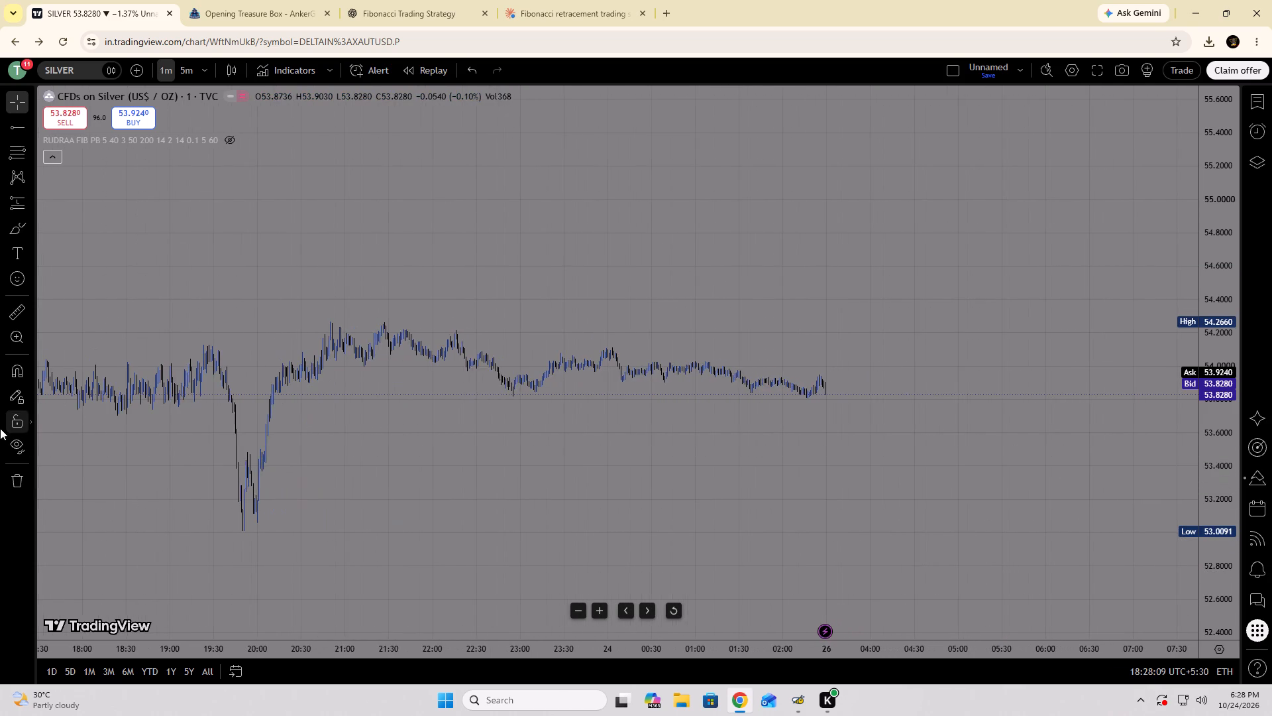
drag(0, 428, 0, 428)
drag(446, 474, 931, 496)
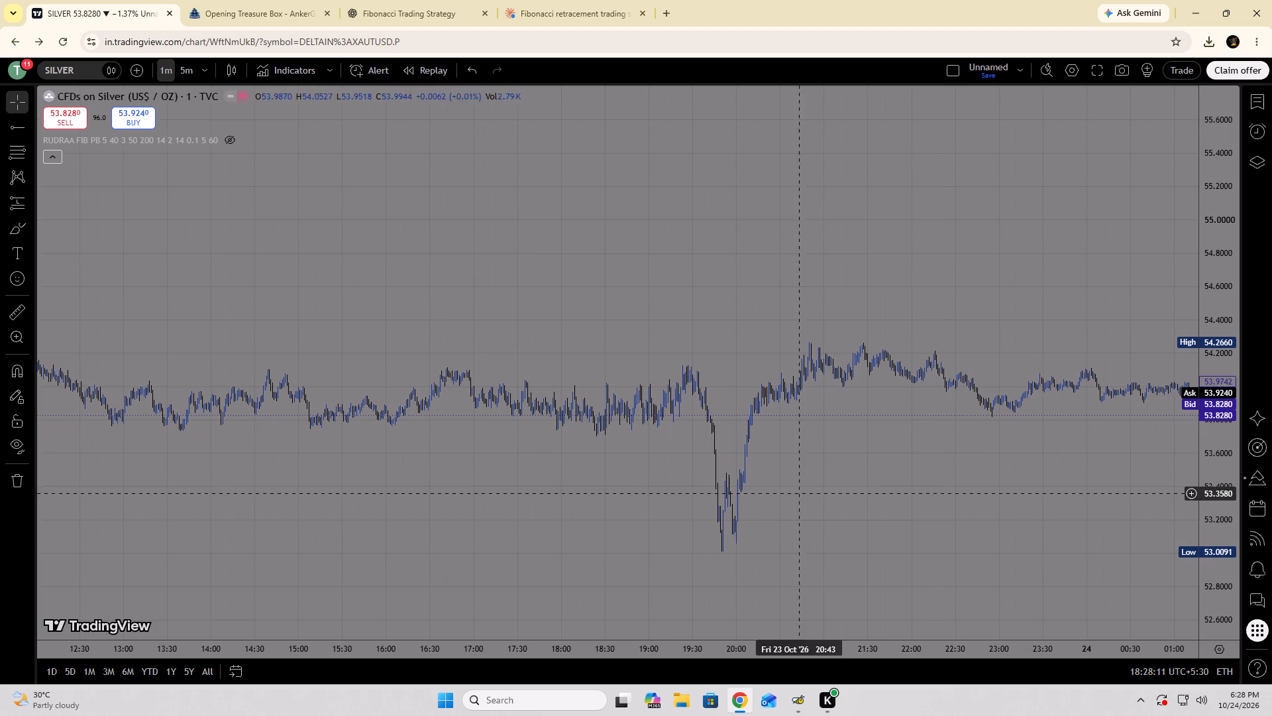
drag(649, 654, 315, 553)
drag(720, 512, 712, 500)
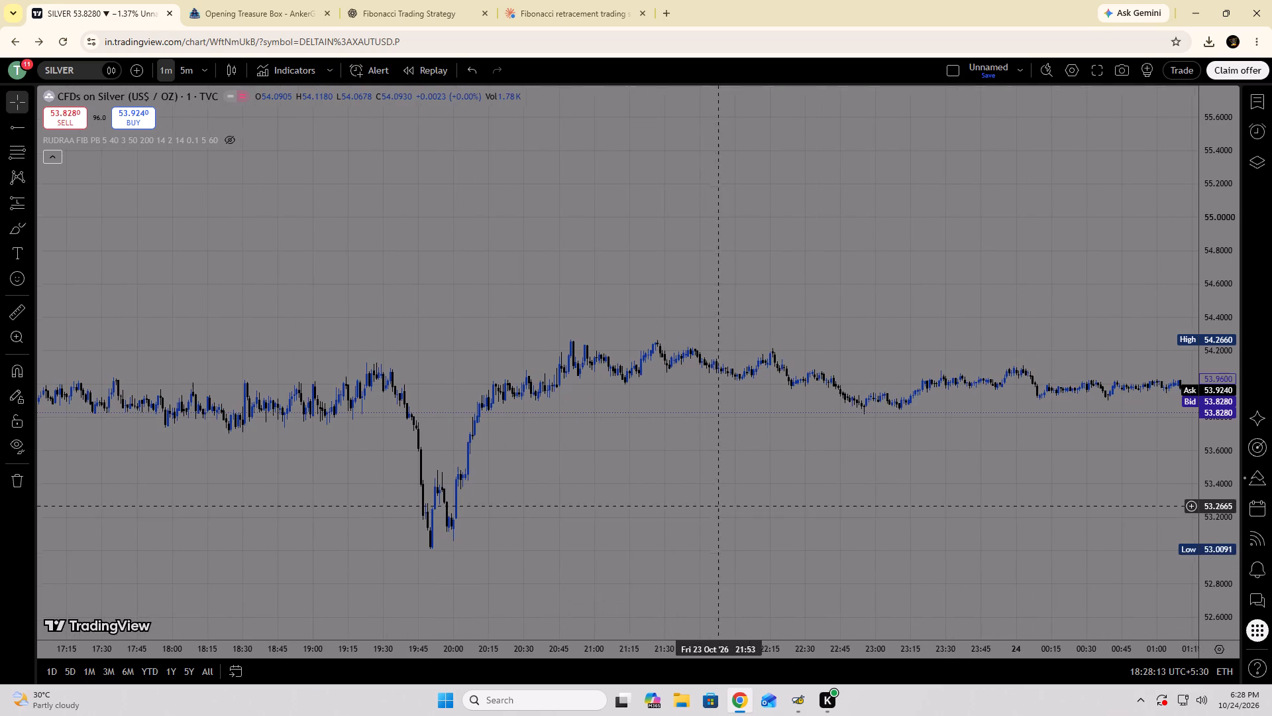
drag(712, 500, 490, 426)
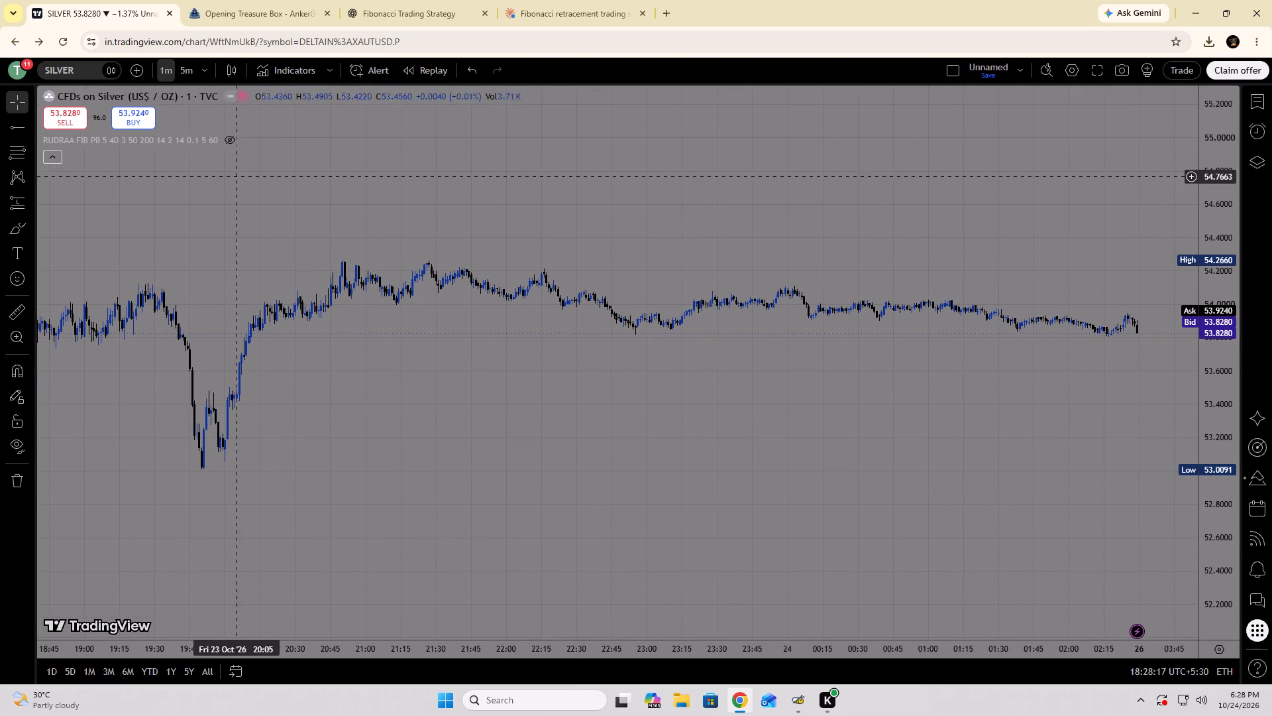
click(15, 148)
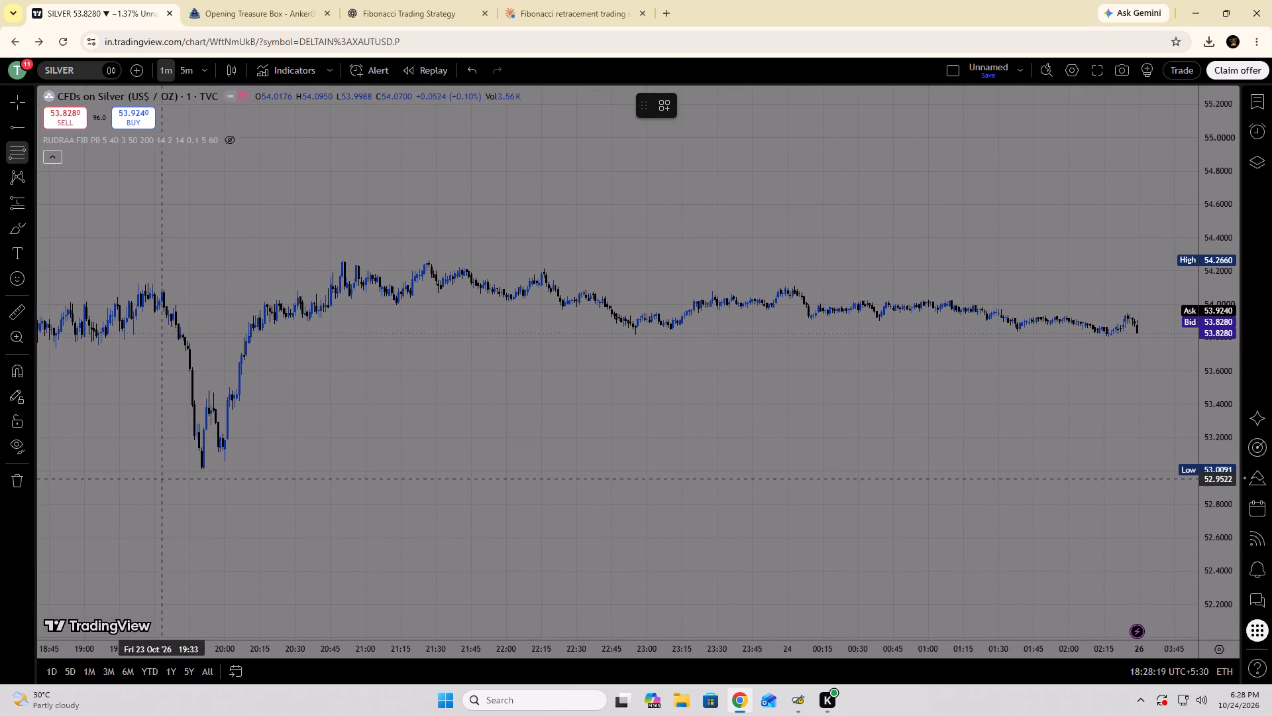
click(162, 470)
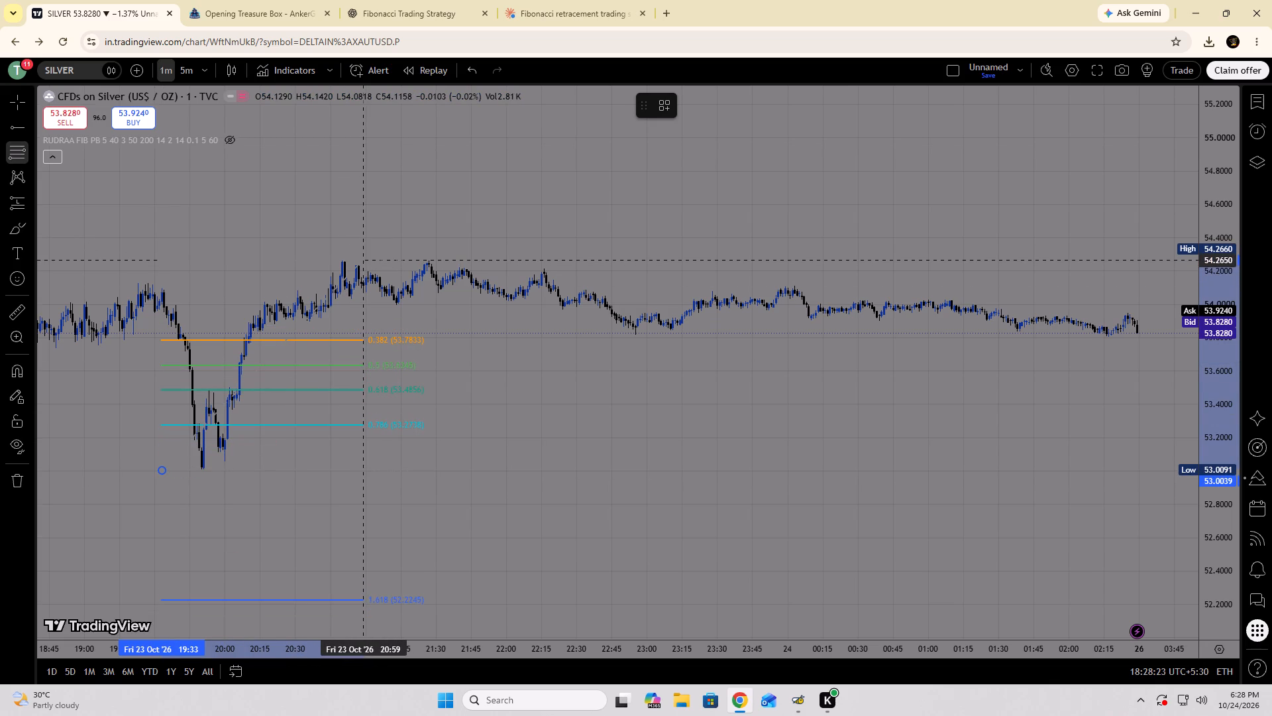
click(362, 260)
Place a horizontal ray at about 53.48, along the retracement's 0.618 level.
drag(663, 527, 609, 526)
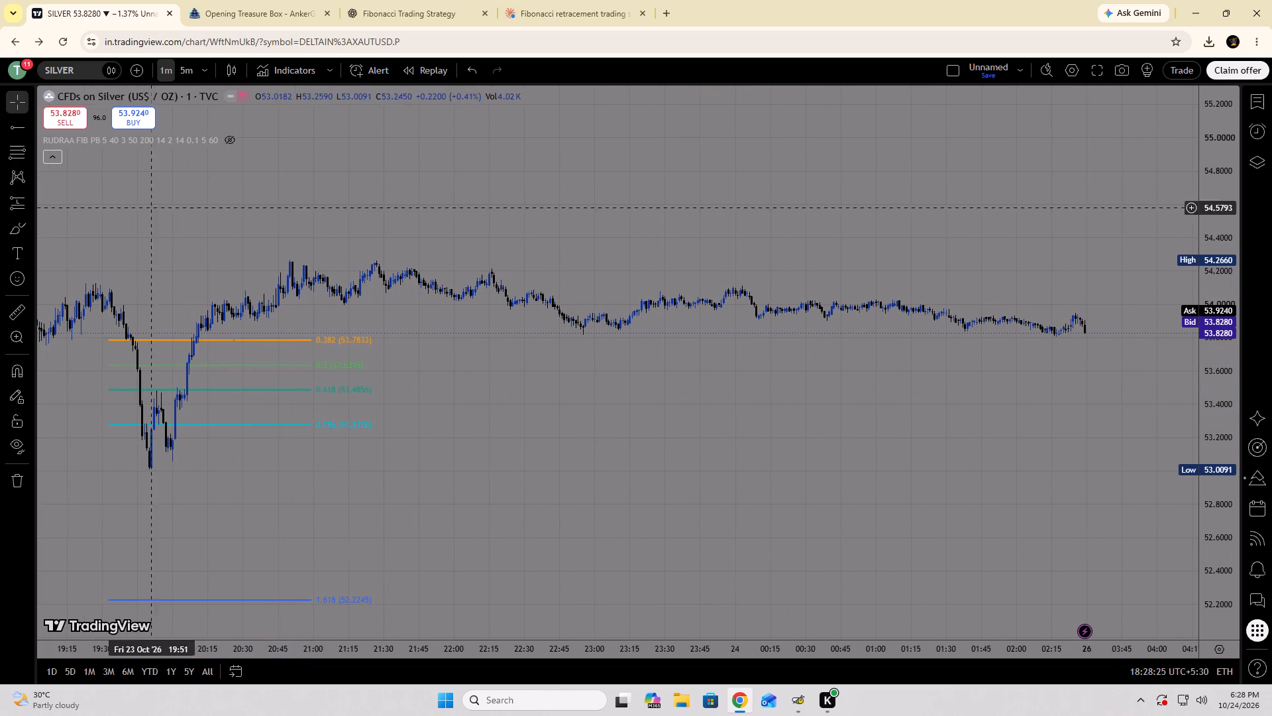
click(21, 124)
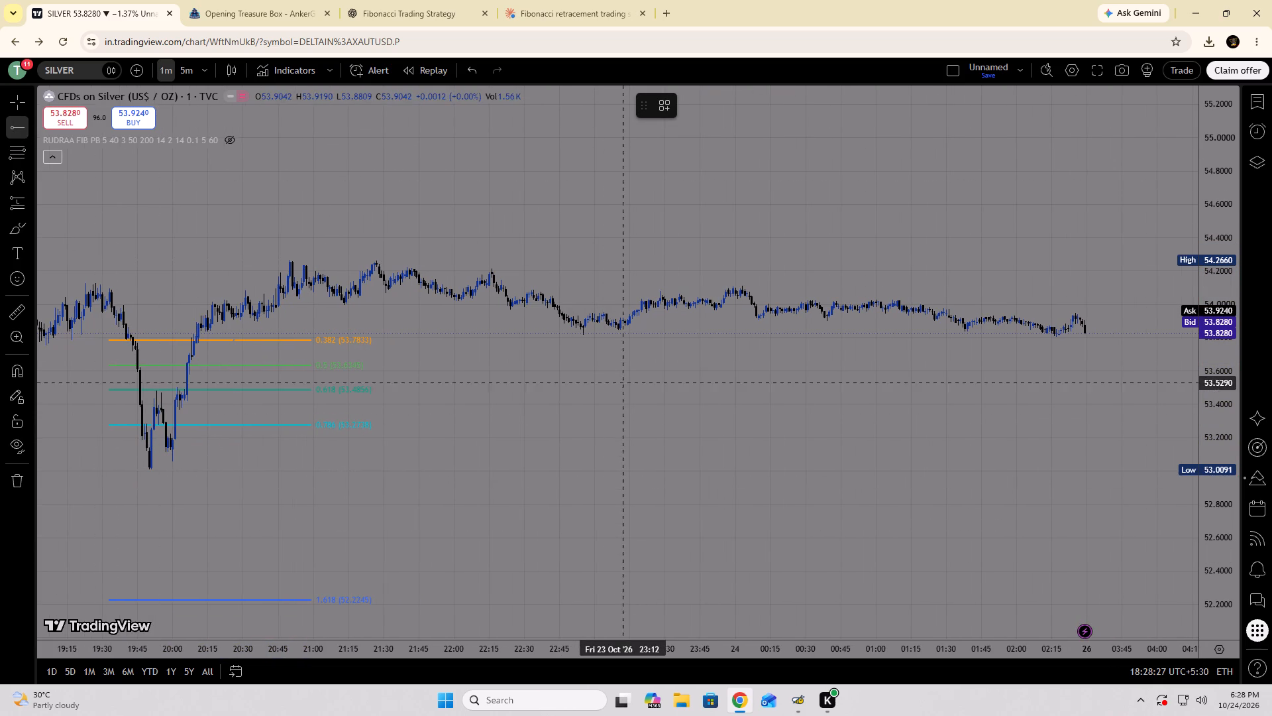
click(635, 390)
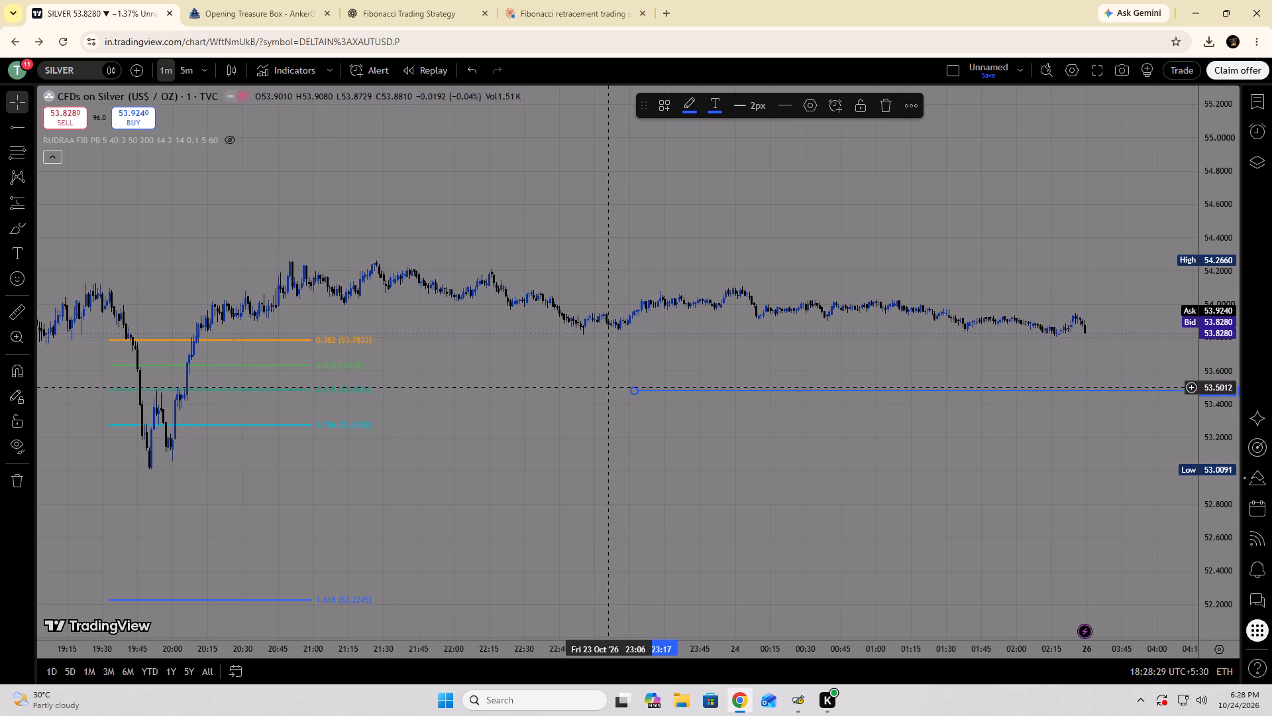
Add a long position after the last silver candle, with its entry aligned to the horizontal ray at about 53.48.
drag(553, 372, 331, 379)
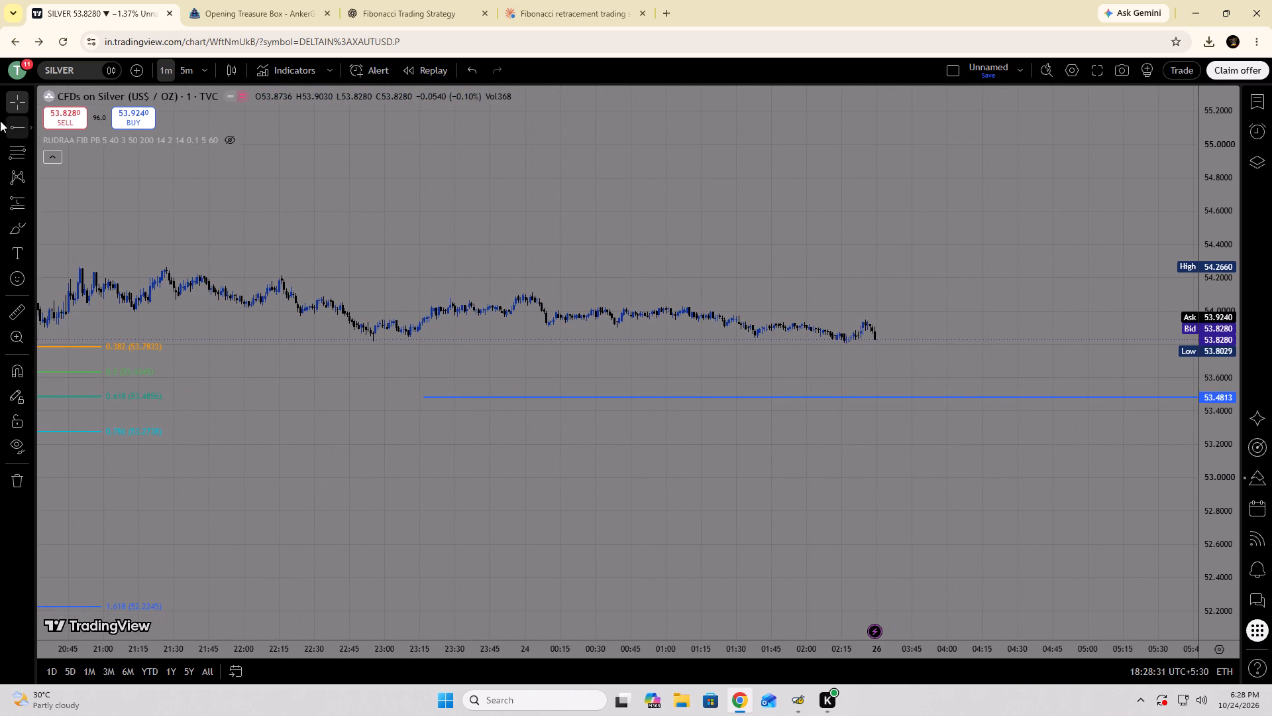
click(19, 196)
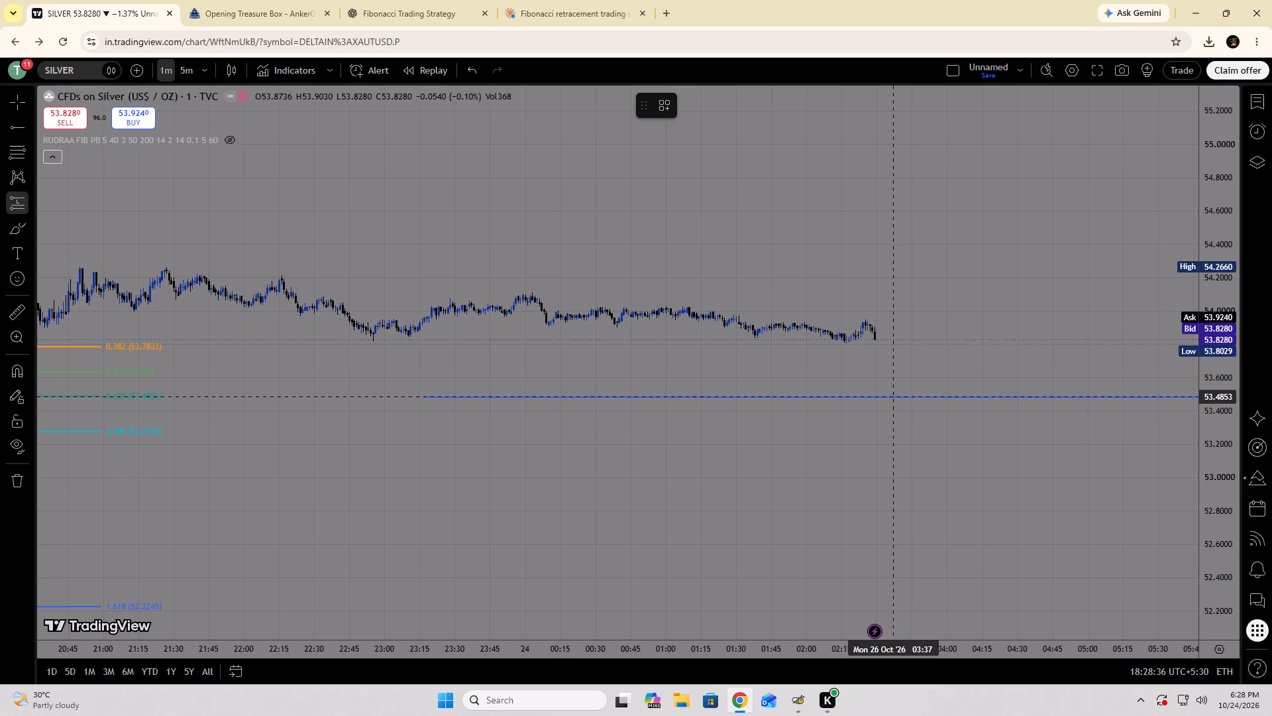
drag(335, 650, 335, 650)
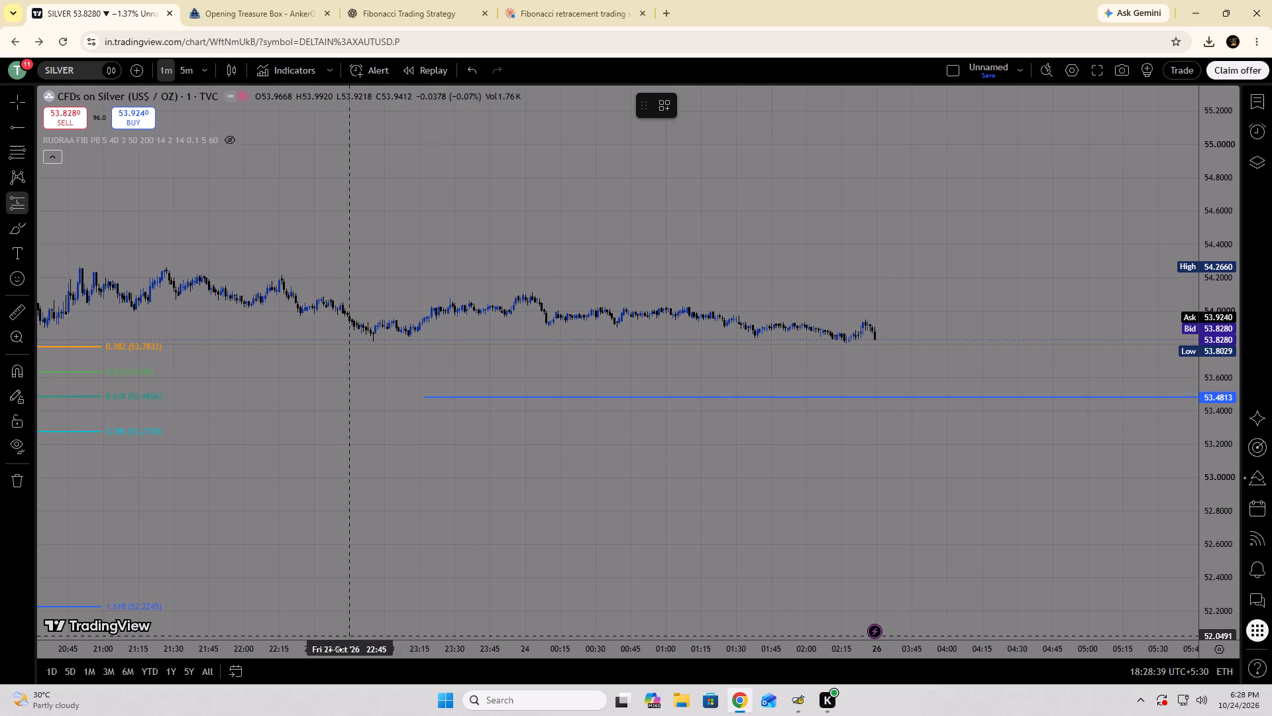
drag(335, 650, 1052, 715)
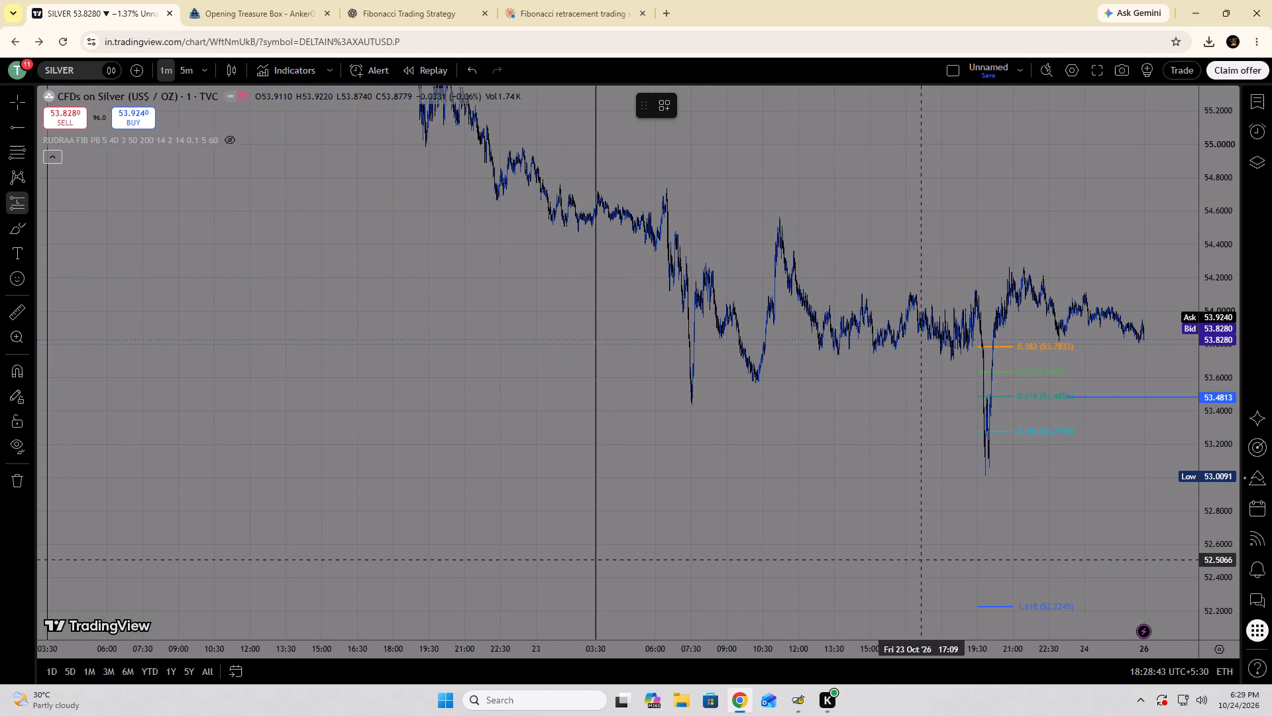
drag(912, 471, 646, 426)
drag(698, 422, 984, 349)
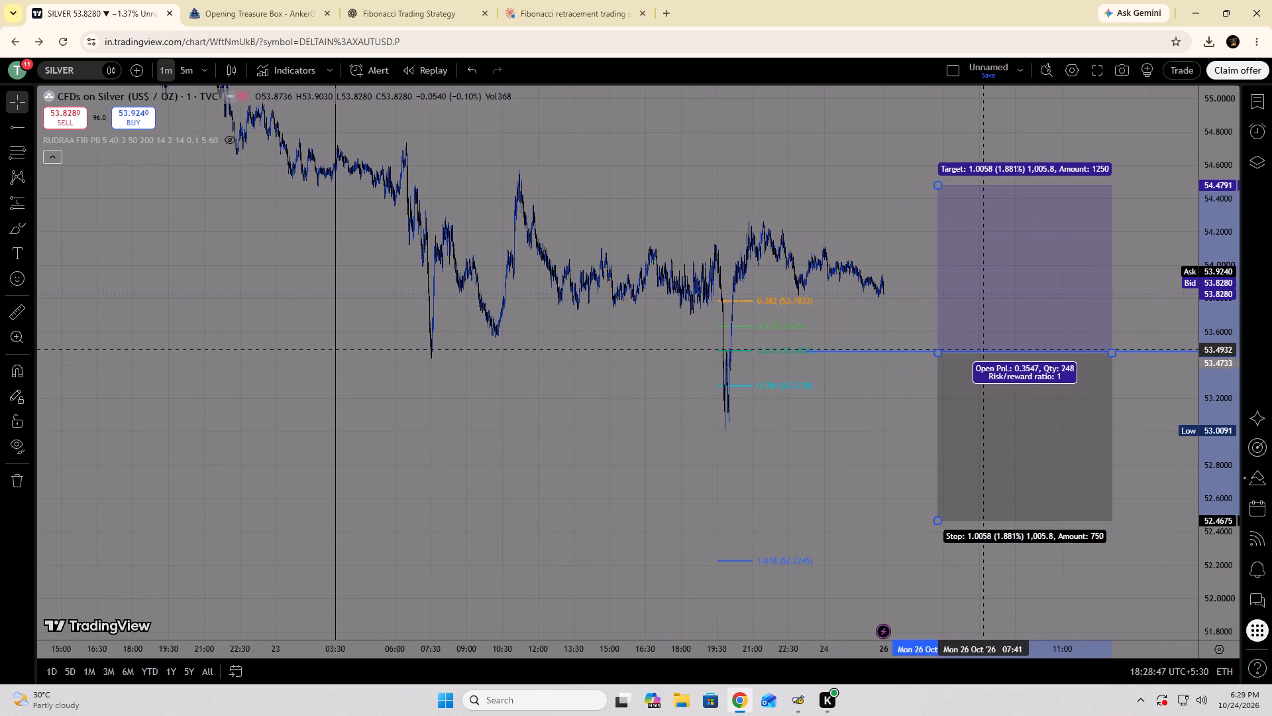
drag(984, 349, 989, 349)
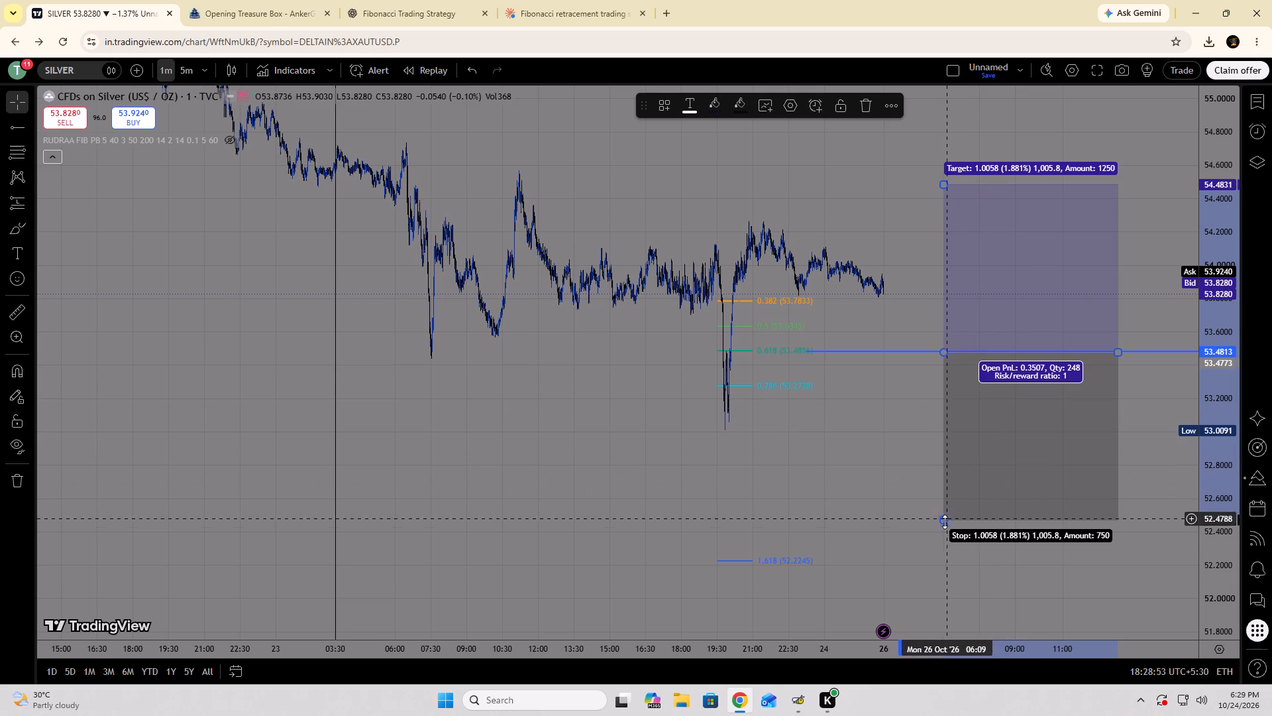
Tighten the long position's stop to about 53.32, roughly 0.155 below the entry.
drag(947, 520, 965, 412)
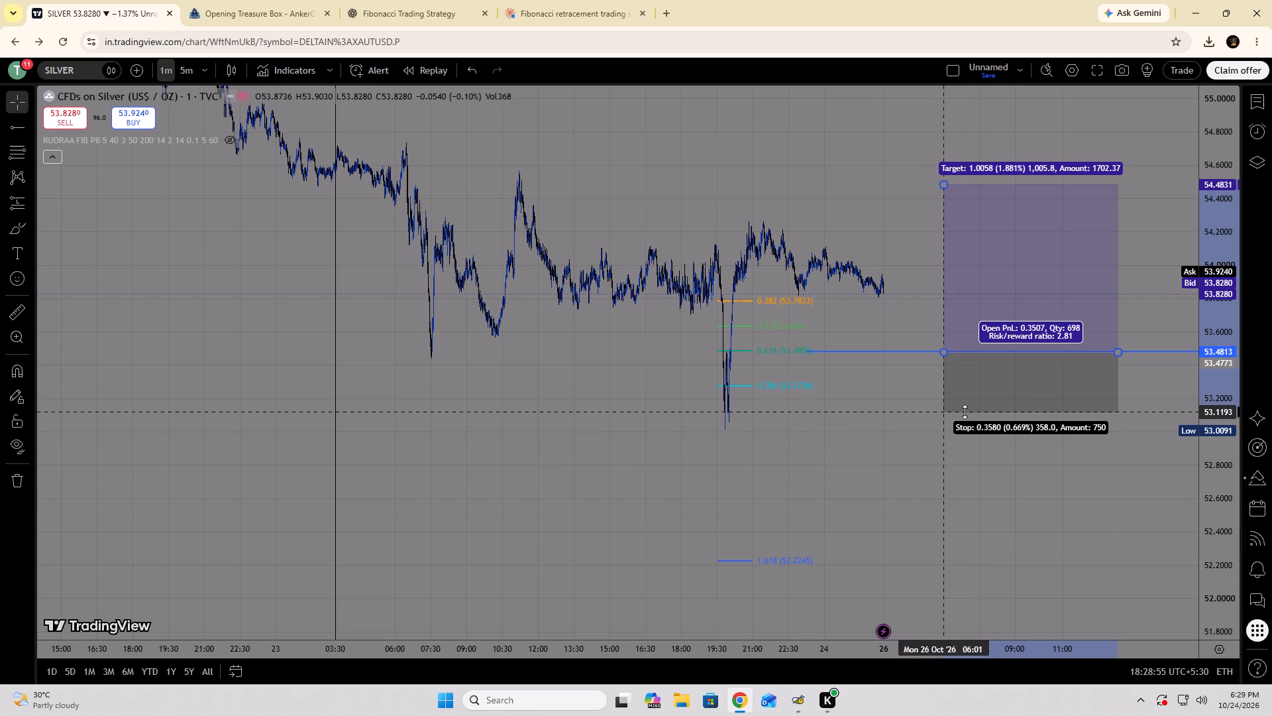
drag(965, 412, 969, 383)
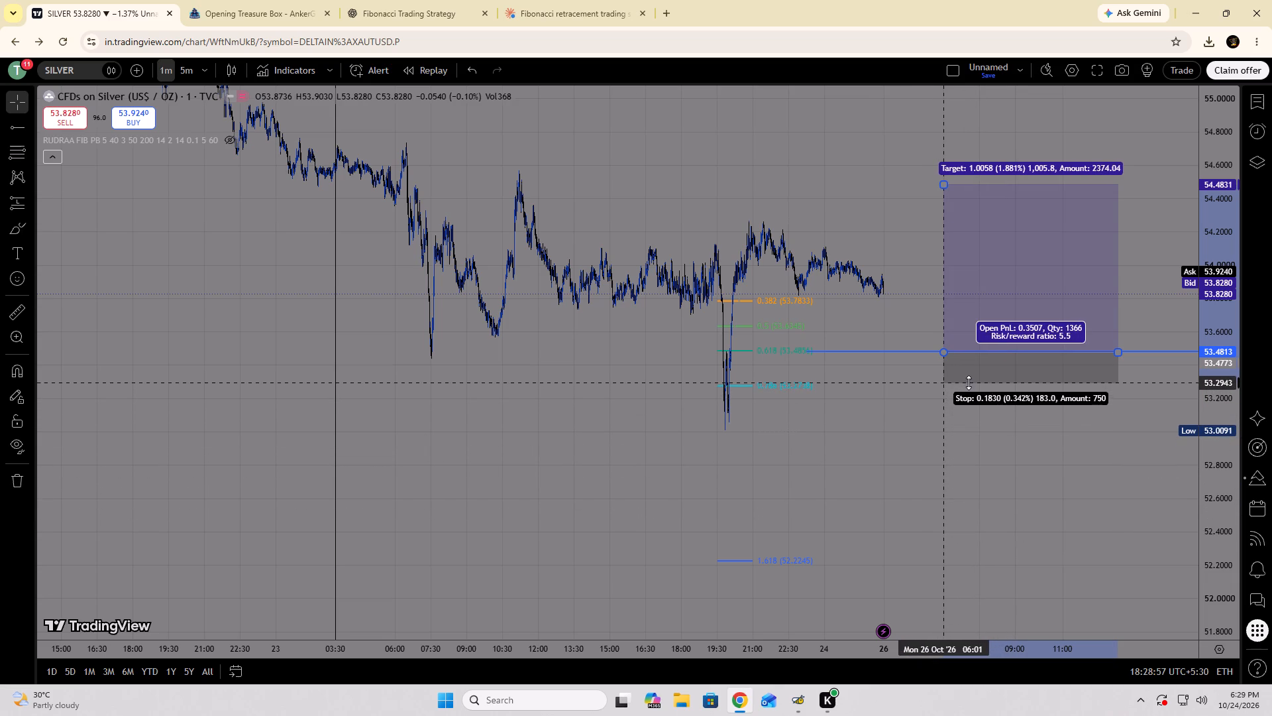
drag(969, 383, 969, 378)
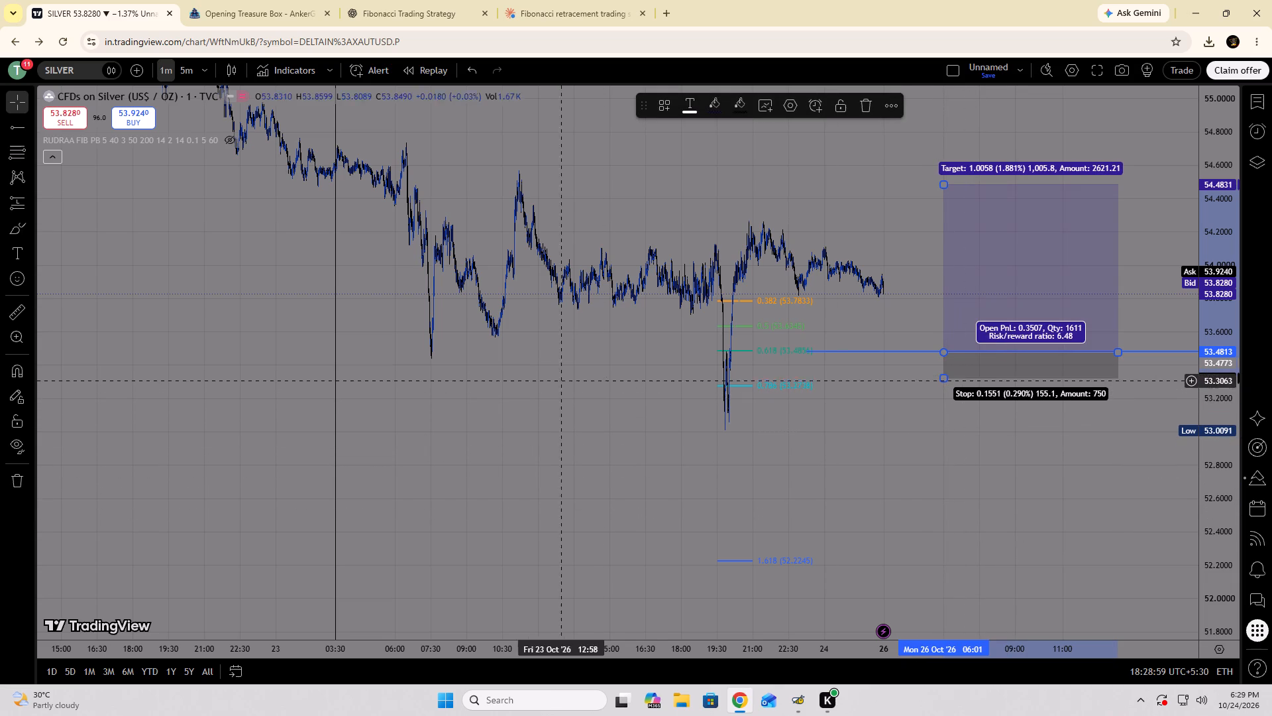
click(831, 440)
Draw a second Fibonacci retracement from the early 23 October high near 54.73 down to the swing low near 53.01.
drag(501, 366, 503, 390)
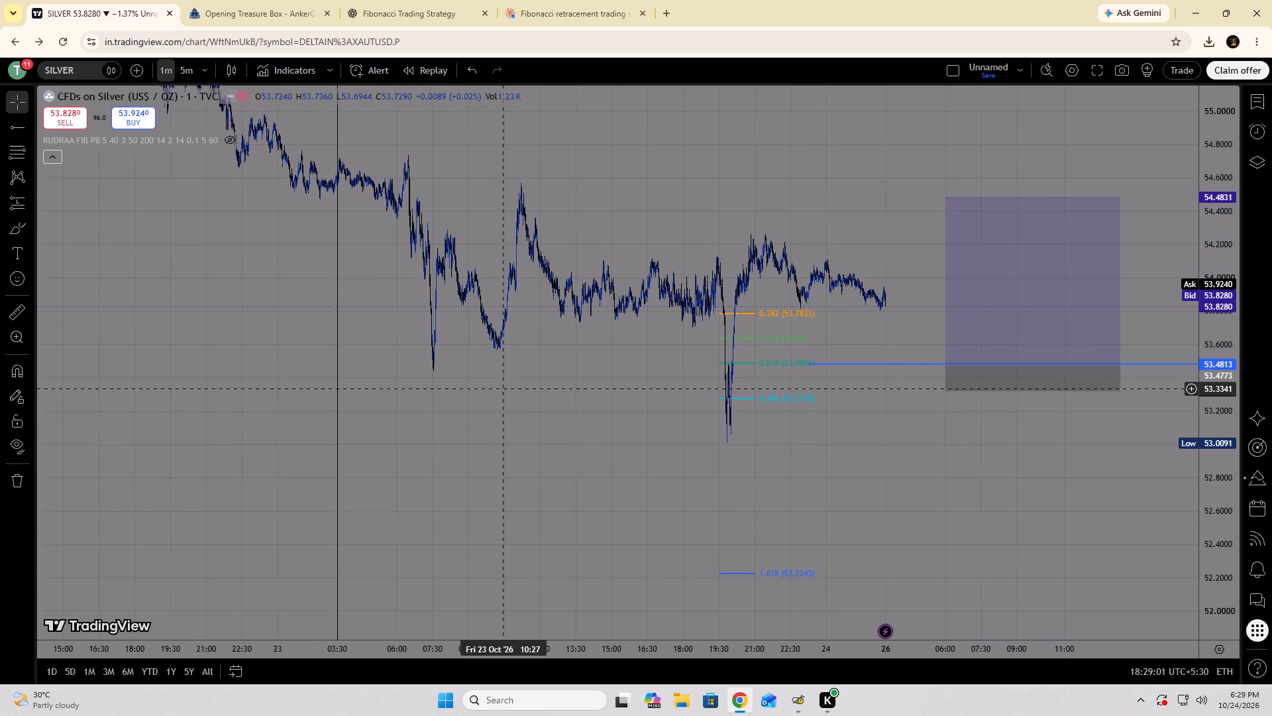
drag(503, 390, 504, 401)
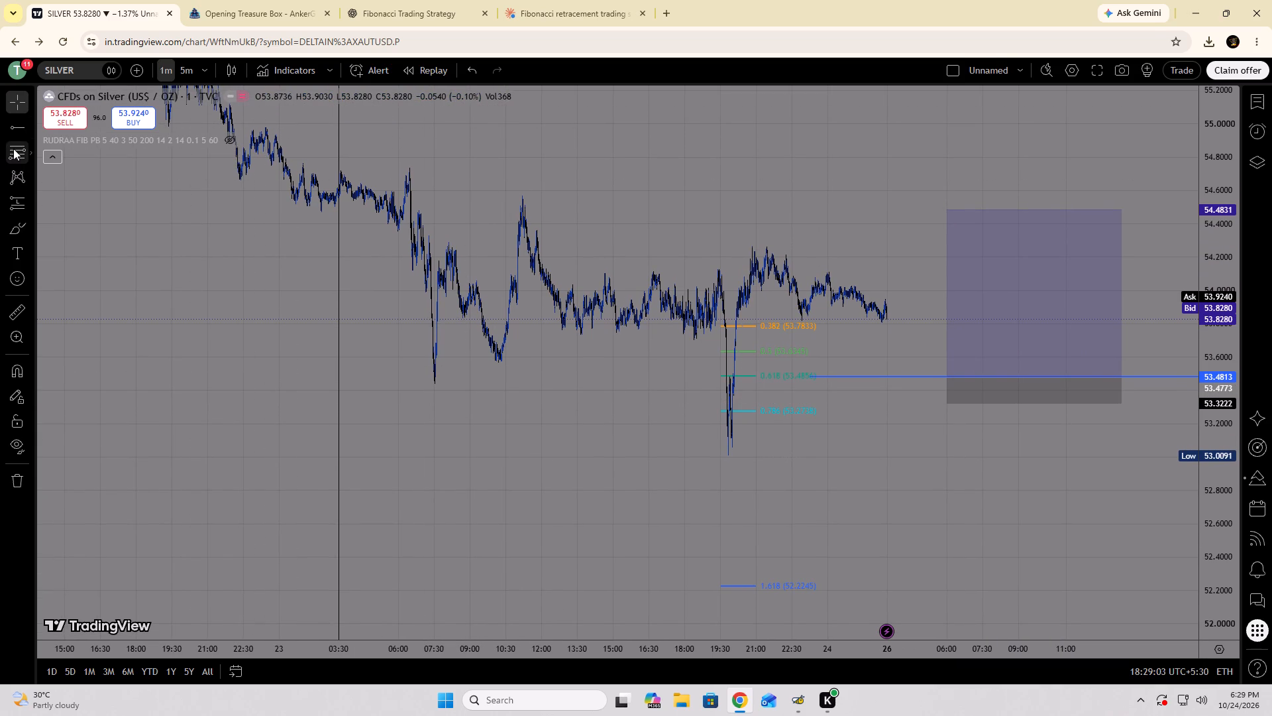
click(13, 149)
click(332, 168)
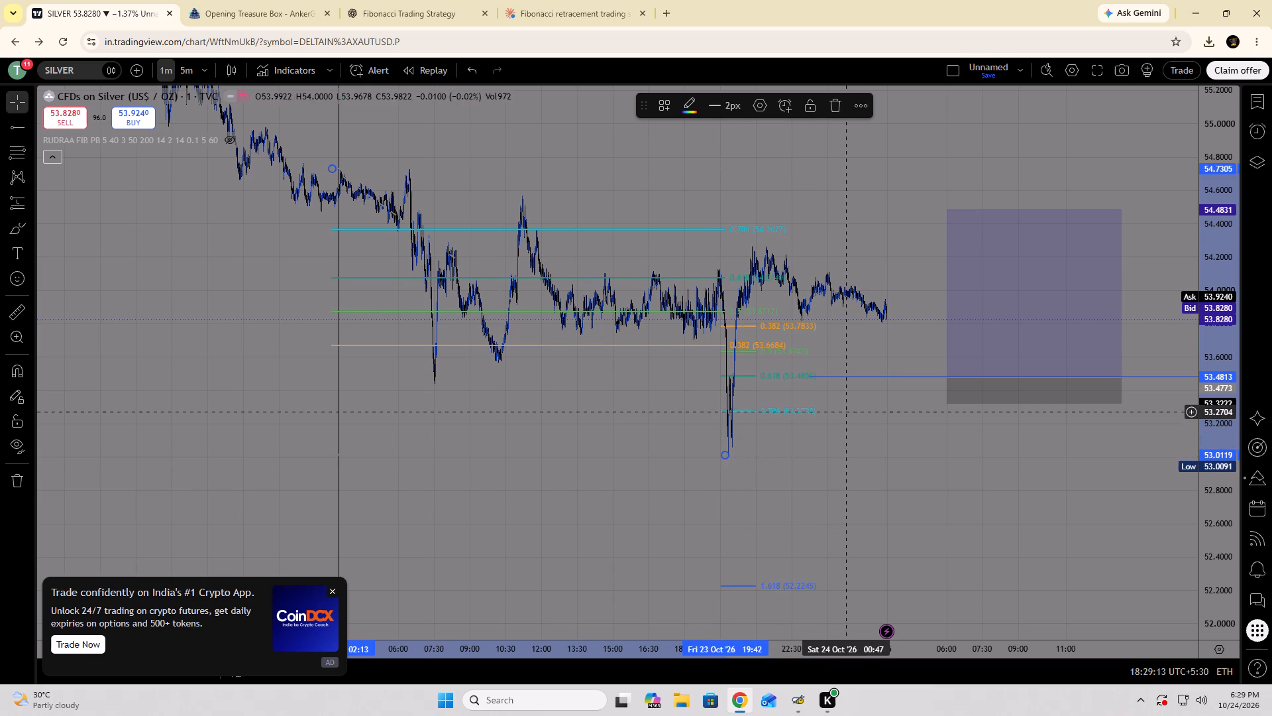
Move the horizontal ray inside the long position, starting at about 07:51 on 26 October and a price near 53.47.
drag(846, 411, 708, 442)
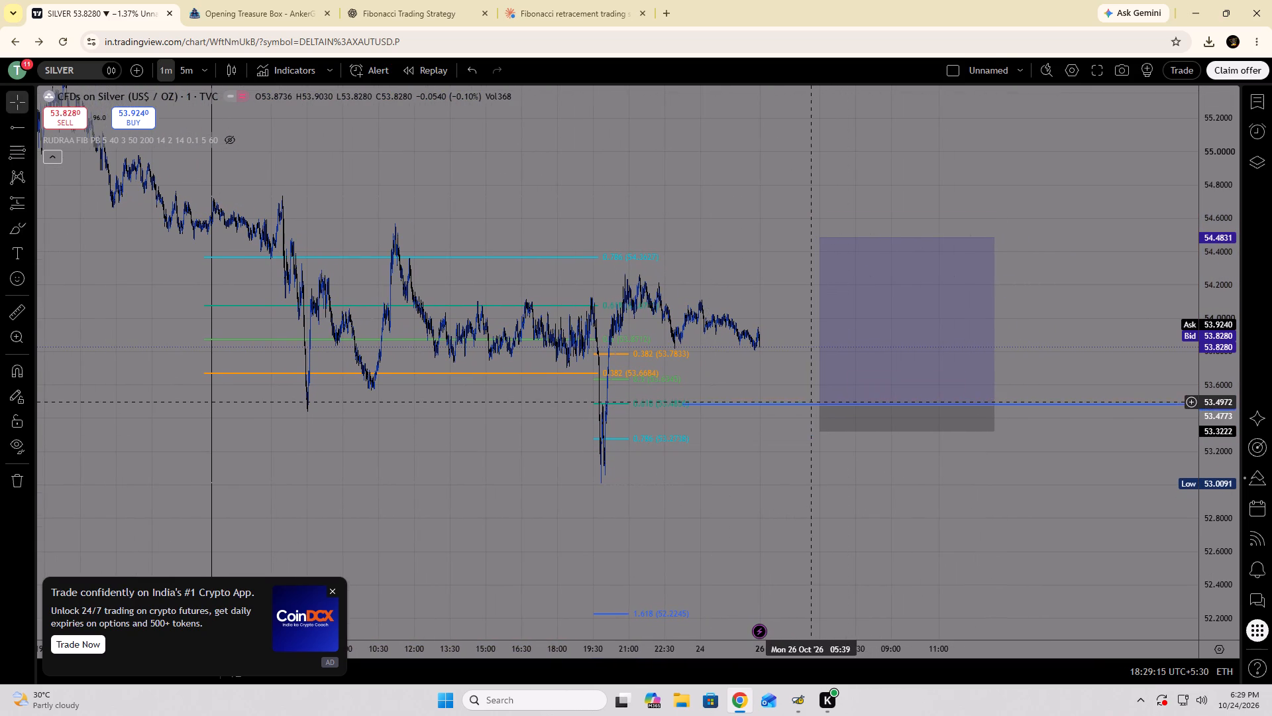
drag(794, 404, 814, 403)
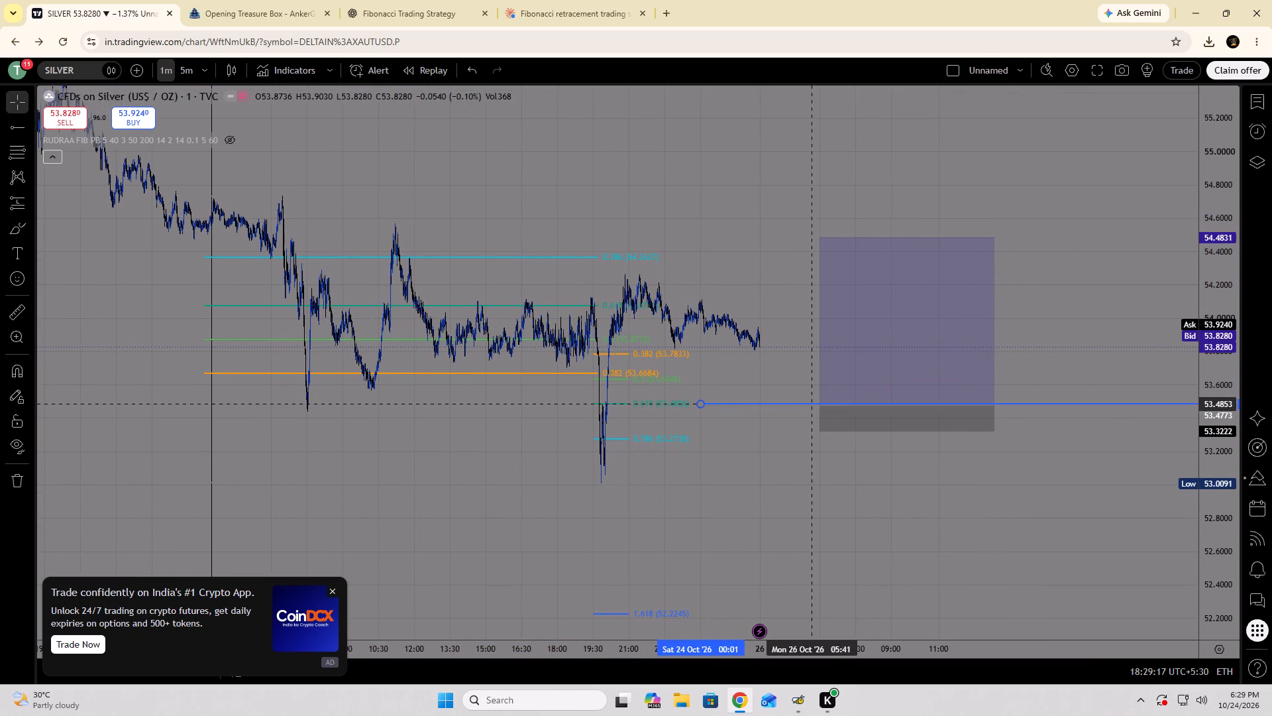
drag(814, 403, 967, 406)
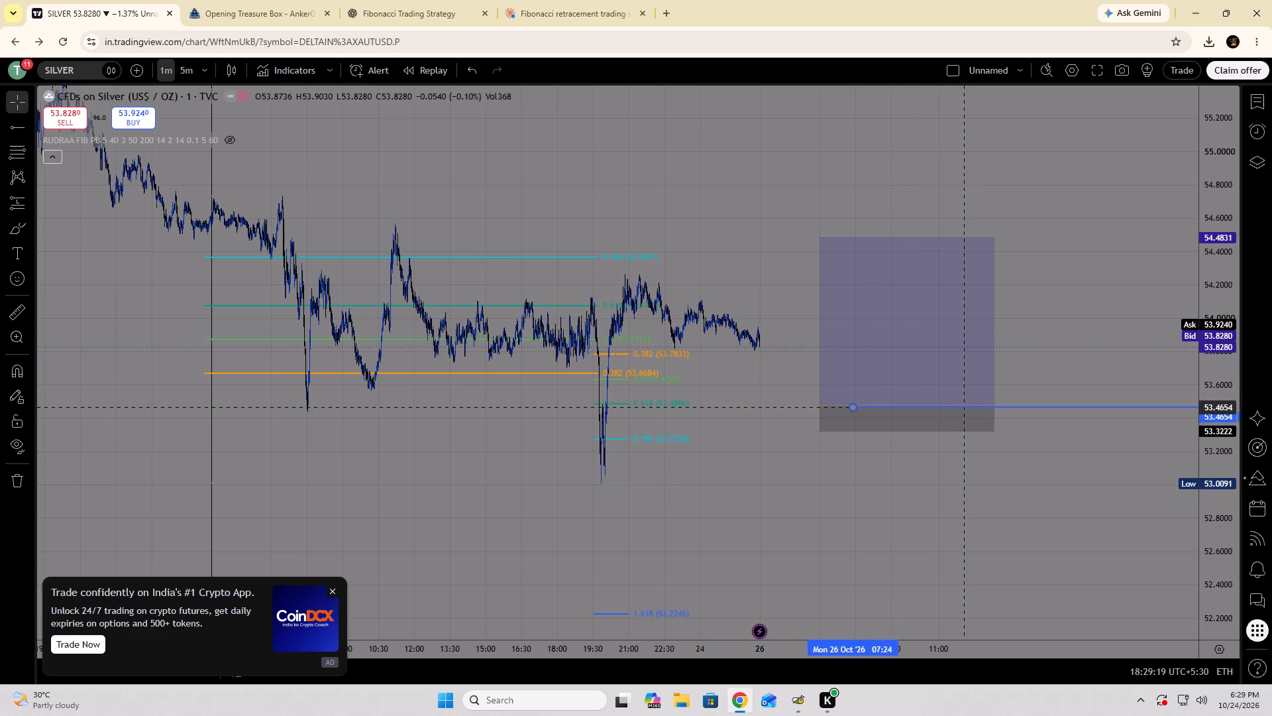
drag(967, 406, 972, 406)
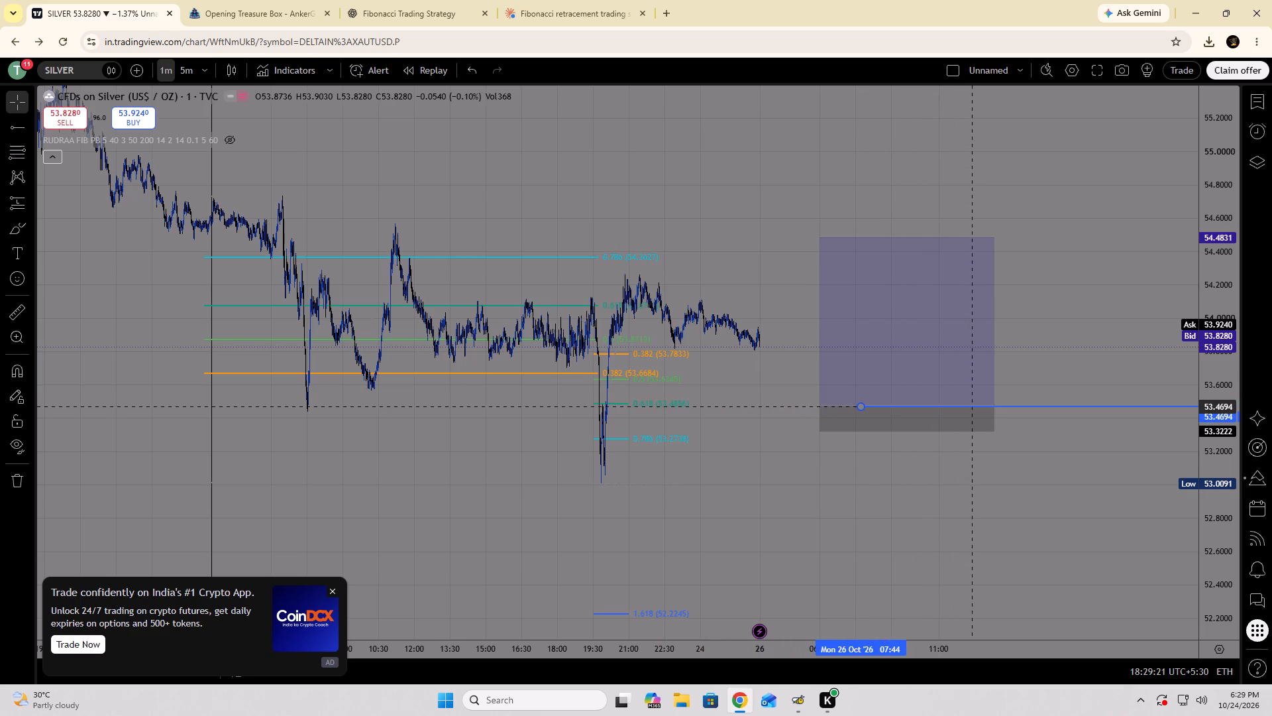
drag(972, 406, 975, 406)
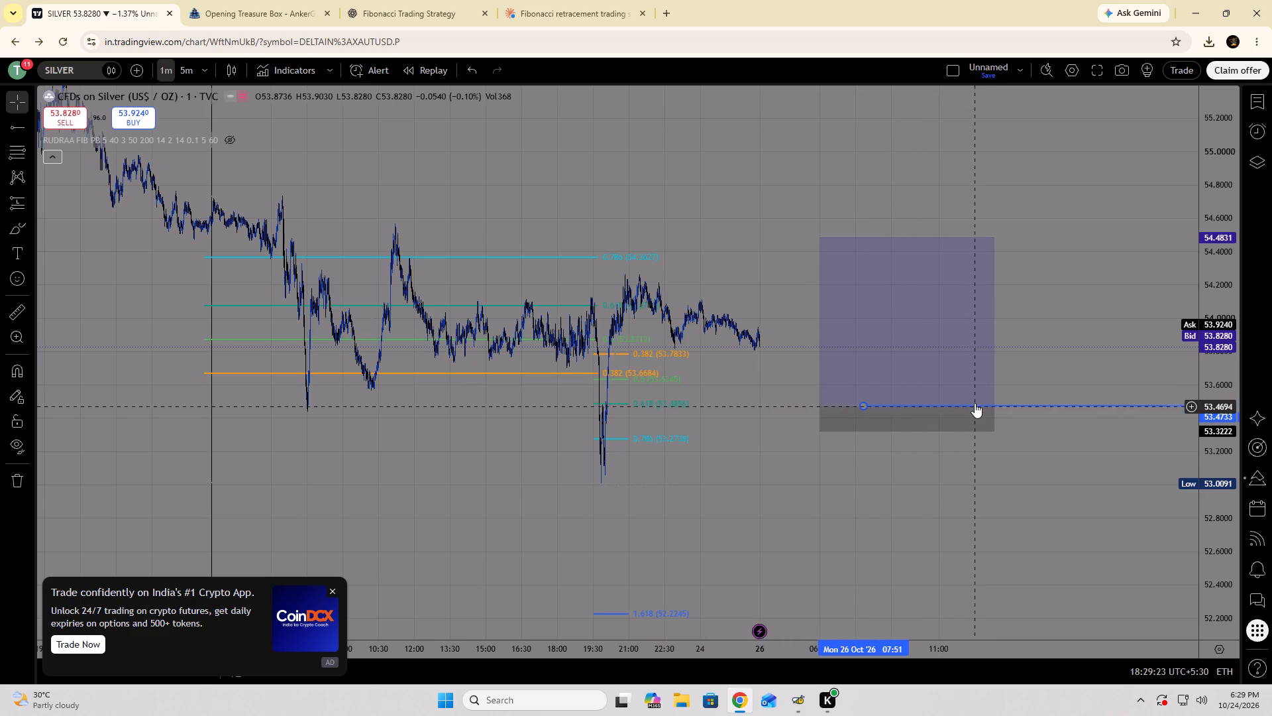
Shift the long position later in time, starting at about 07:54 on 26 October with its entry near 53.48.
drag(896, 357, 944, 357)
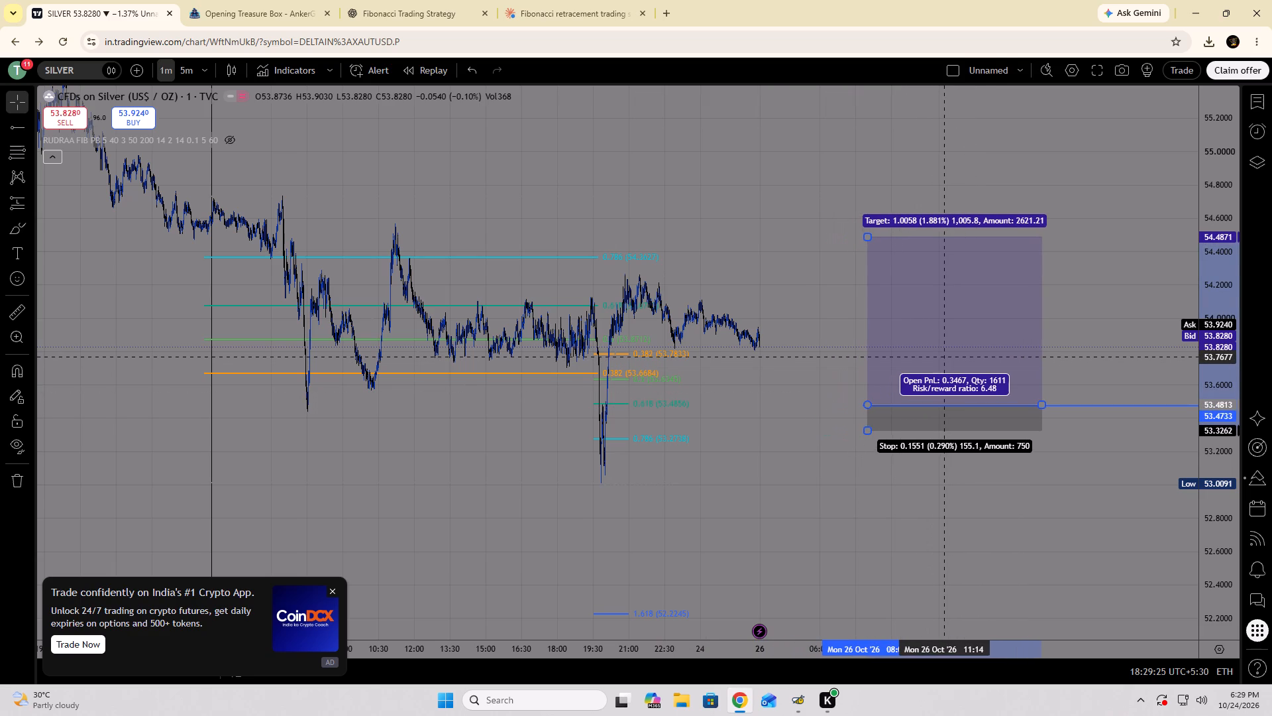
drag(944, 357, 941, 357)
click(816, 302)
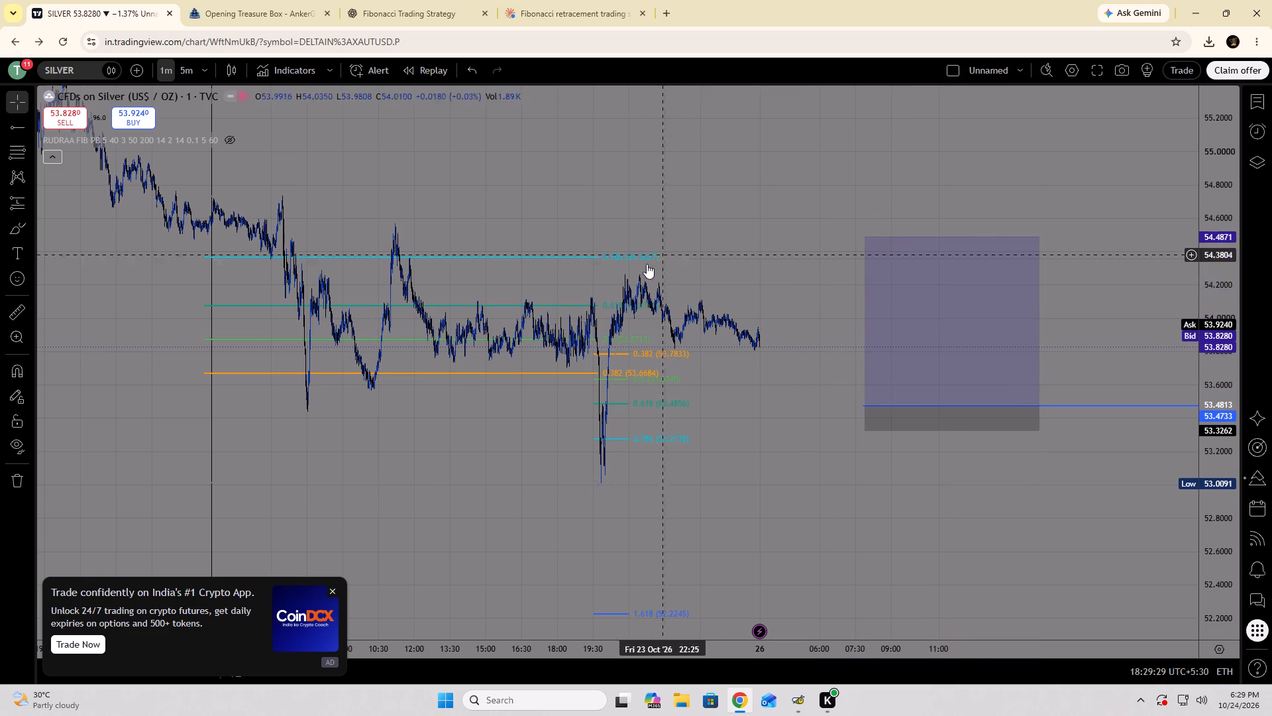
Add a horizontal ray at about 54.07 on the first retracement's 0.618 level, starting late on 23 October.
click(13, 128)
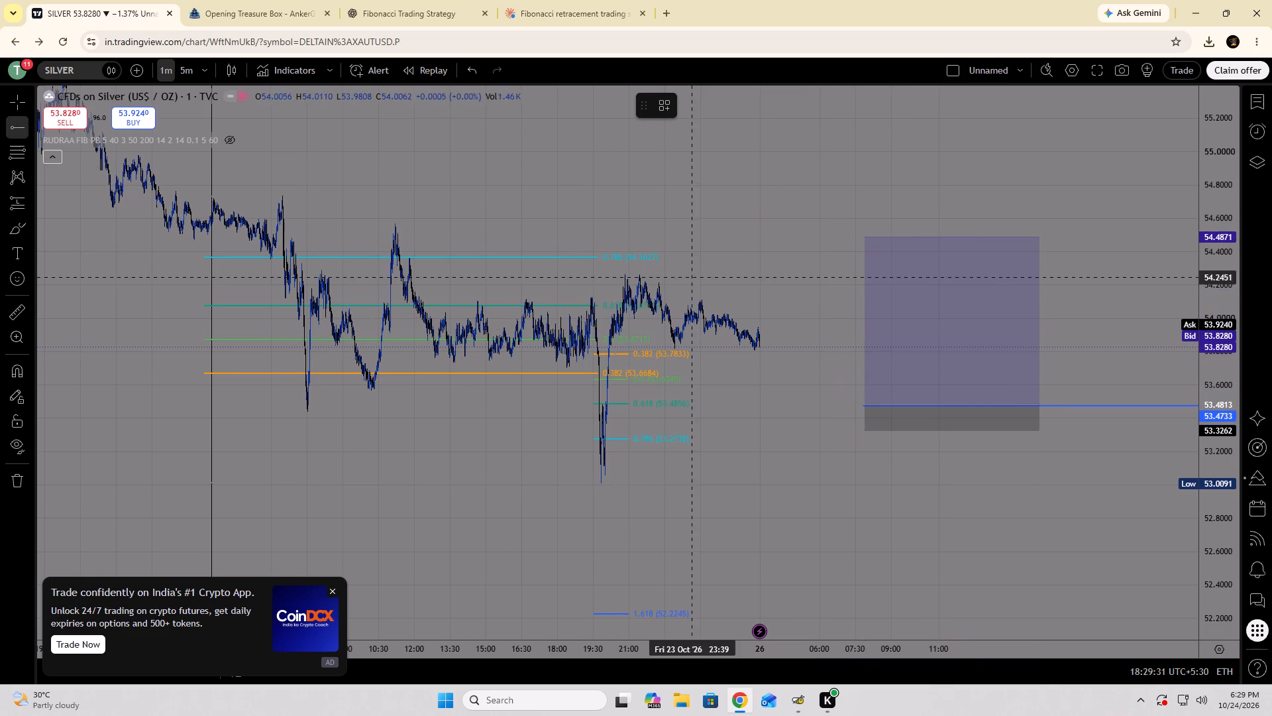
click(741, 306)
click(750, 261)
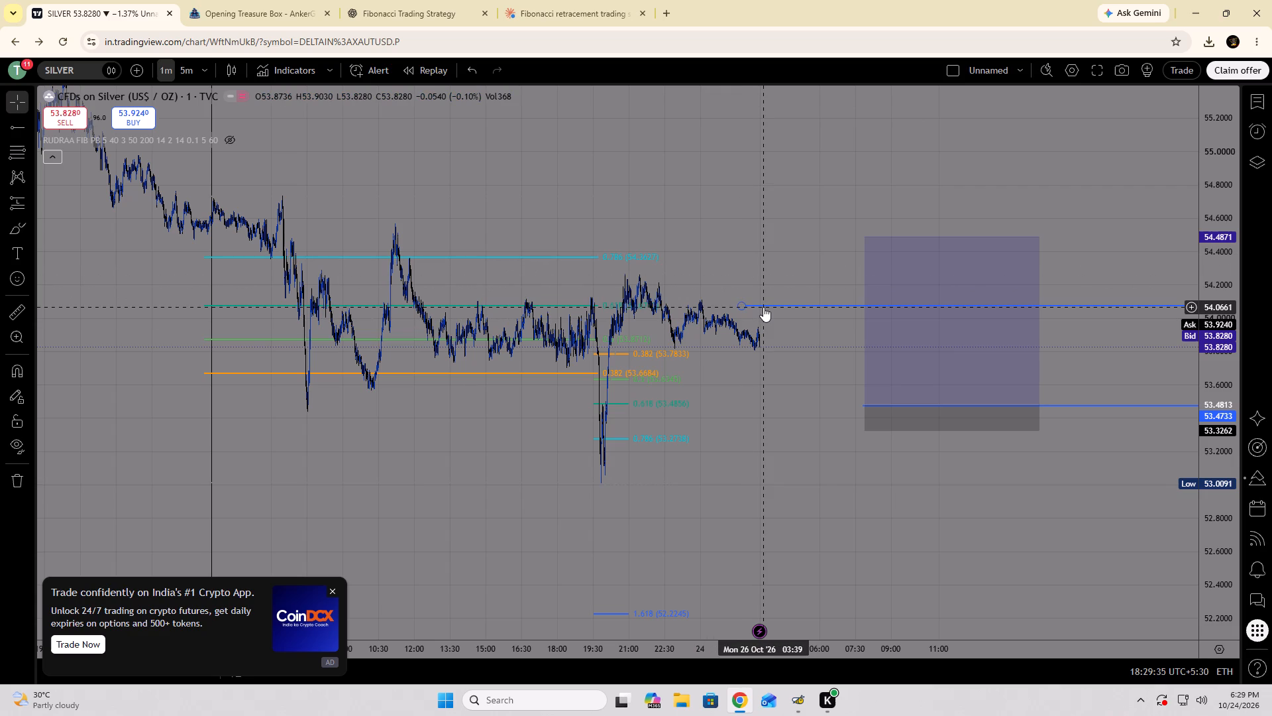
drag(763, 305, 689, 301)
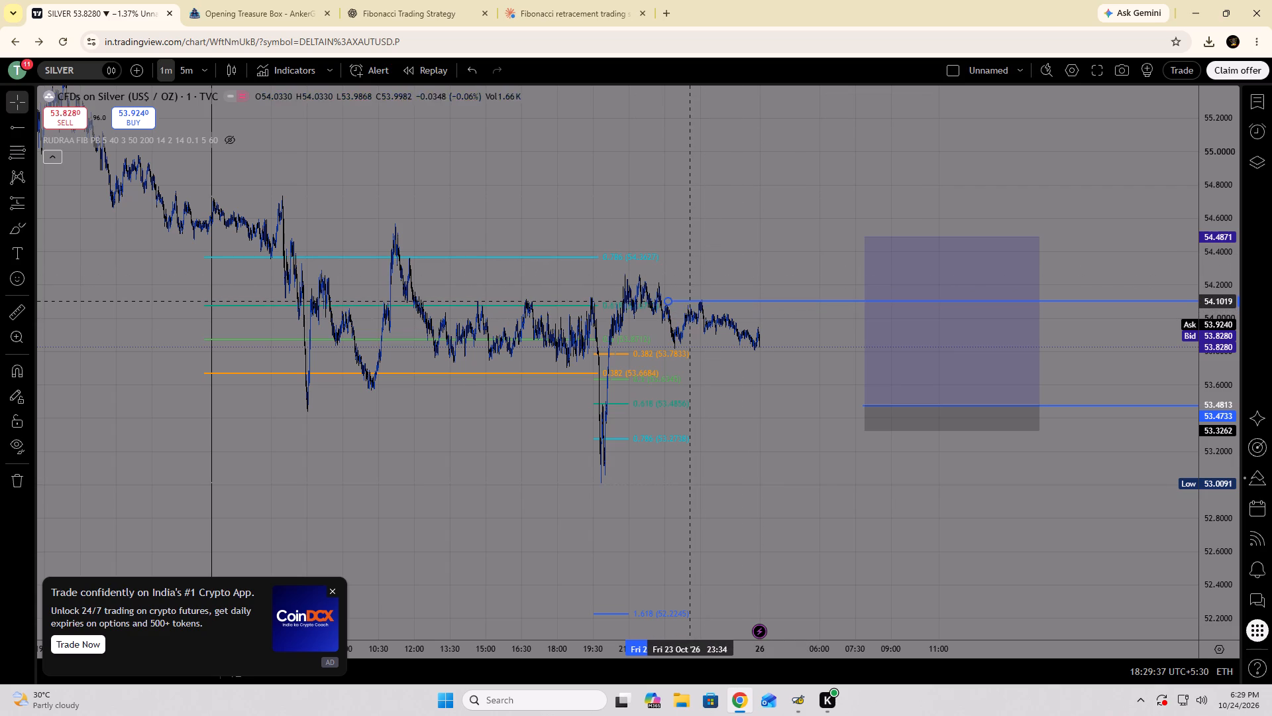
drag(689, 301, 684, 306)
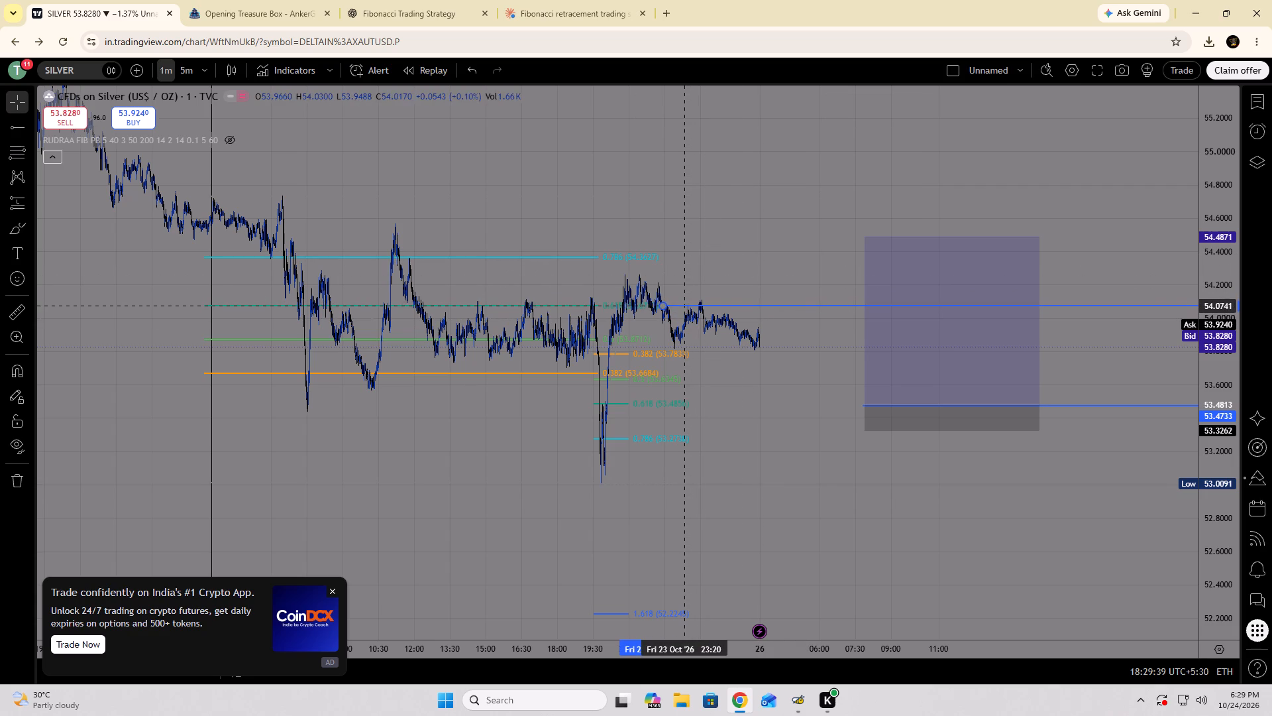
drag(684, 306, 684, 306)
click(719, 279)
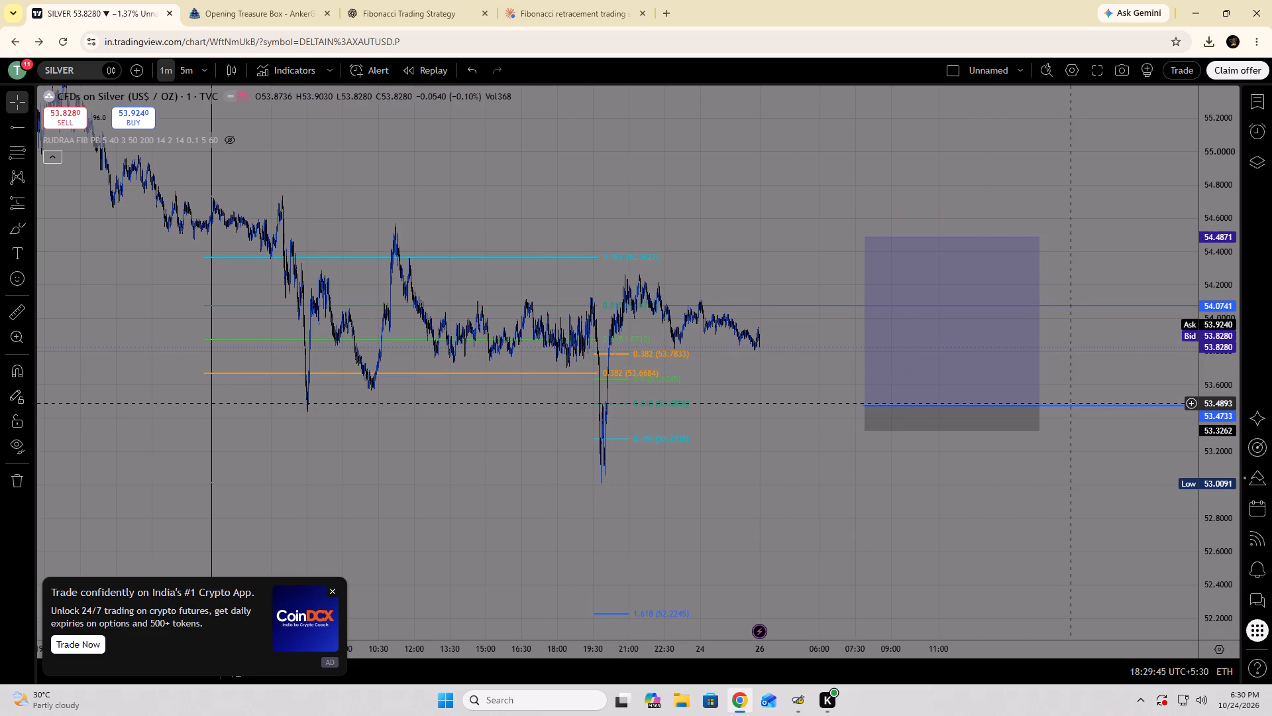
Move the lower horizontal ray back to about 19:32 on 23 October at 53.49, on the second retracement's 0.618 level.
drag(1078, 404, 827, 404)
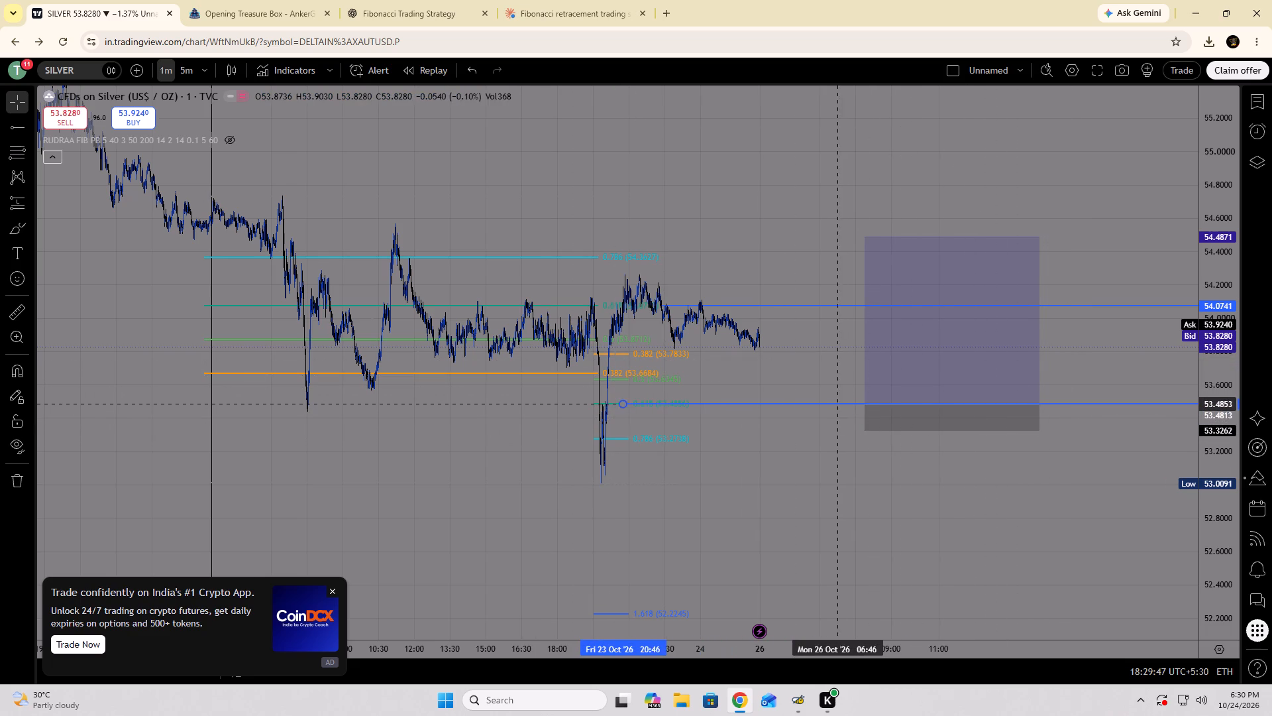
drag(827, 404, 808, 403)
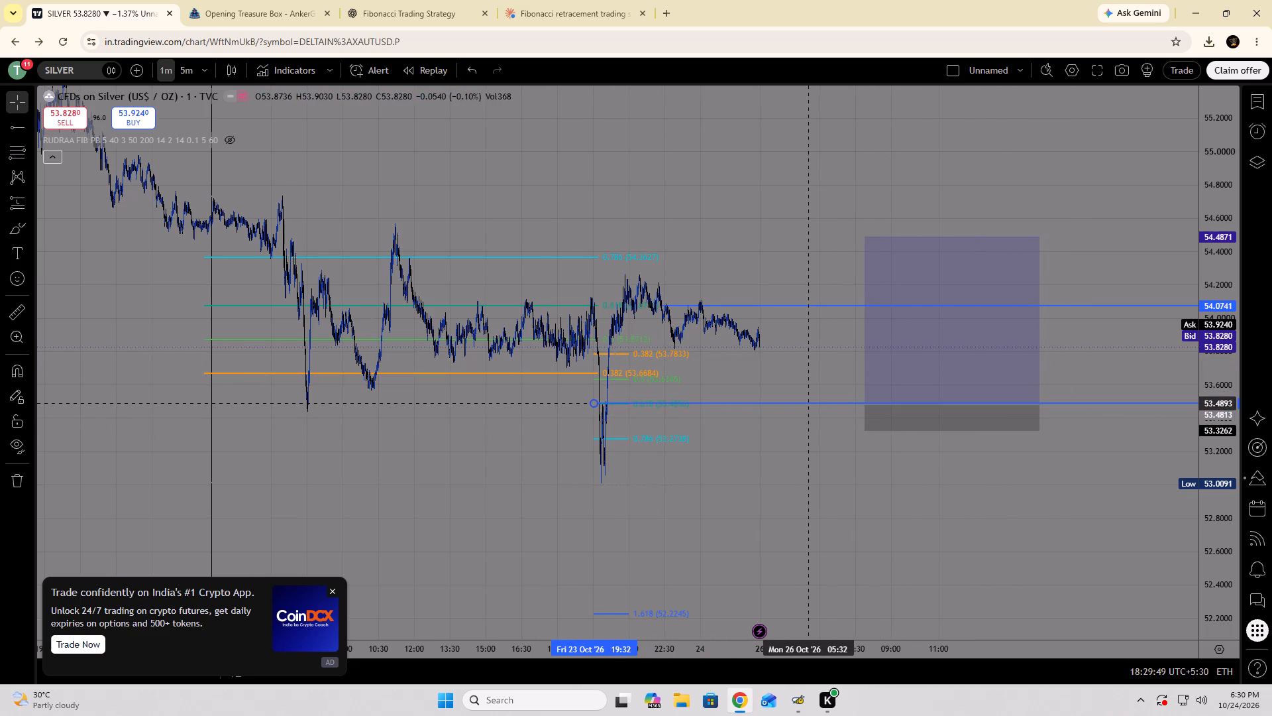
drag(808, 403, 808, 402)
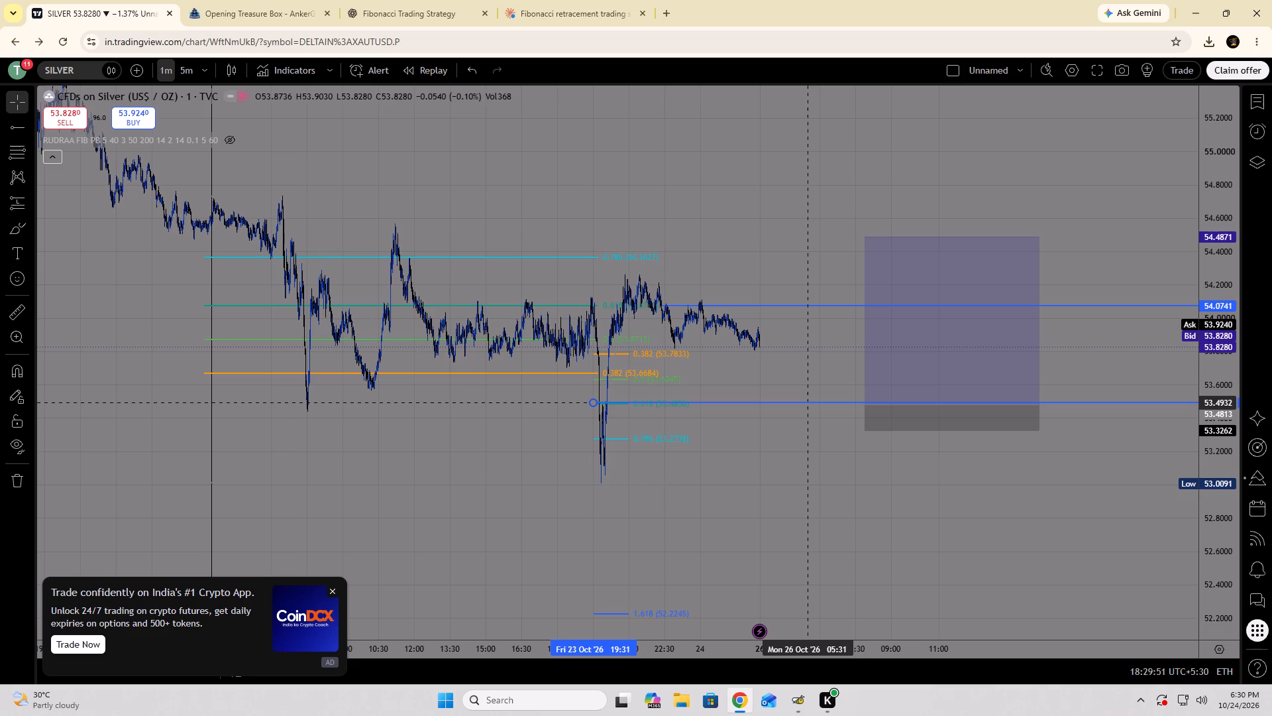
drag(808, 402, 808, 403)
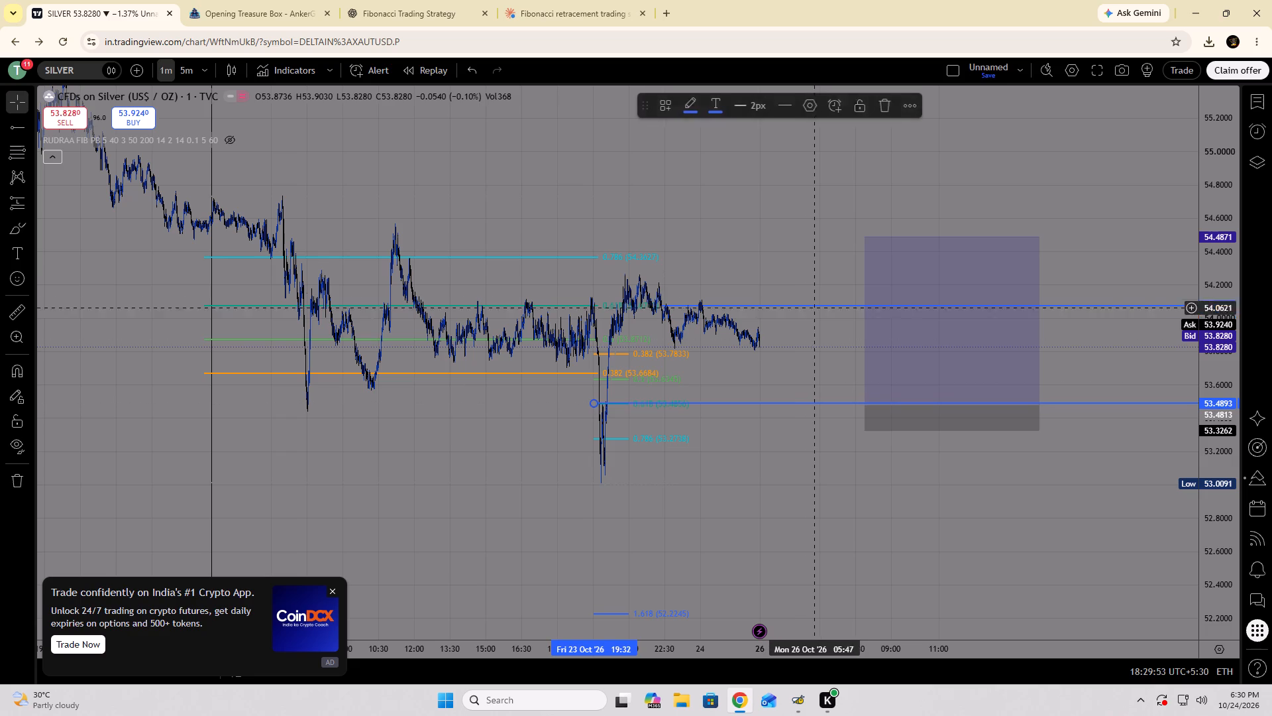
click(766, 249)
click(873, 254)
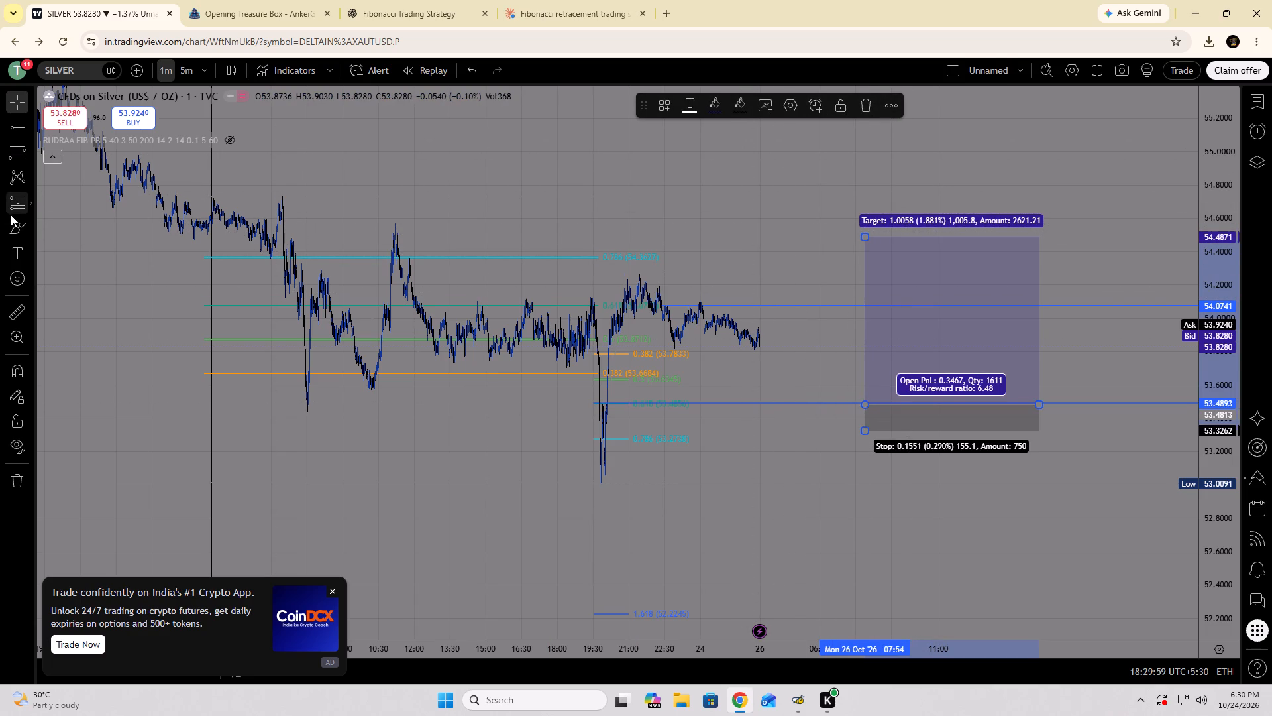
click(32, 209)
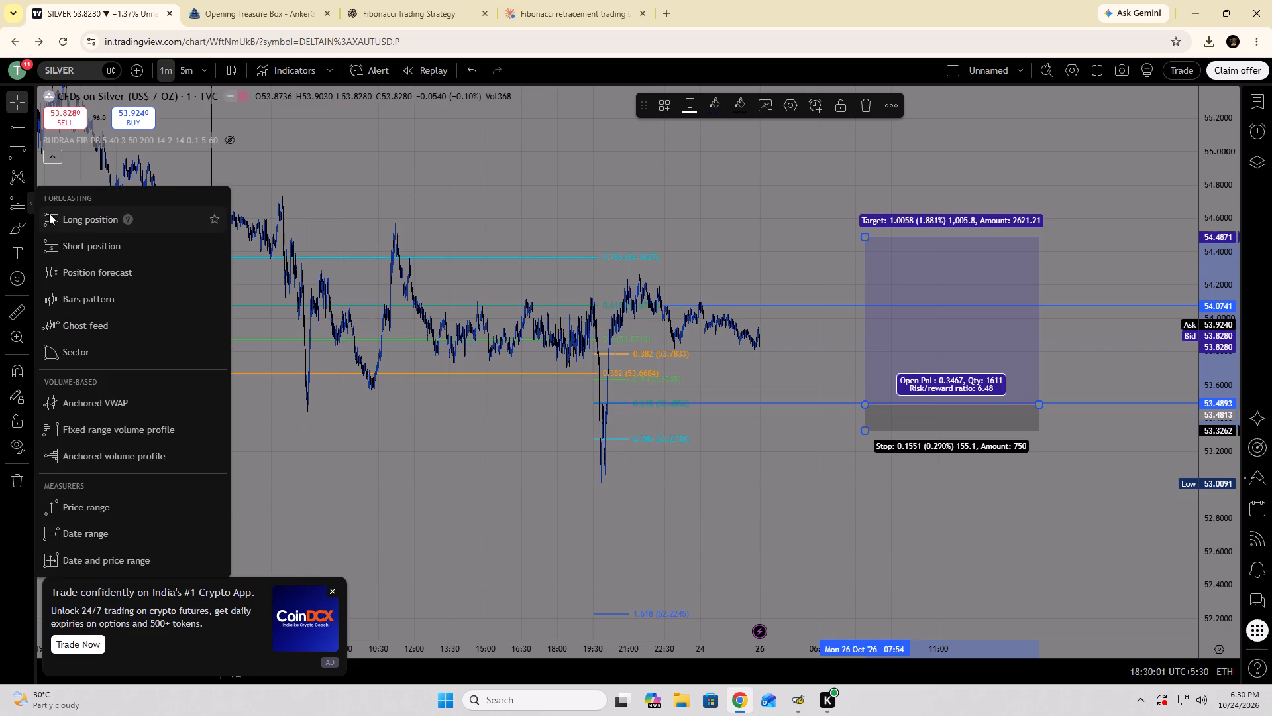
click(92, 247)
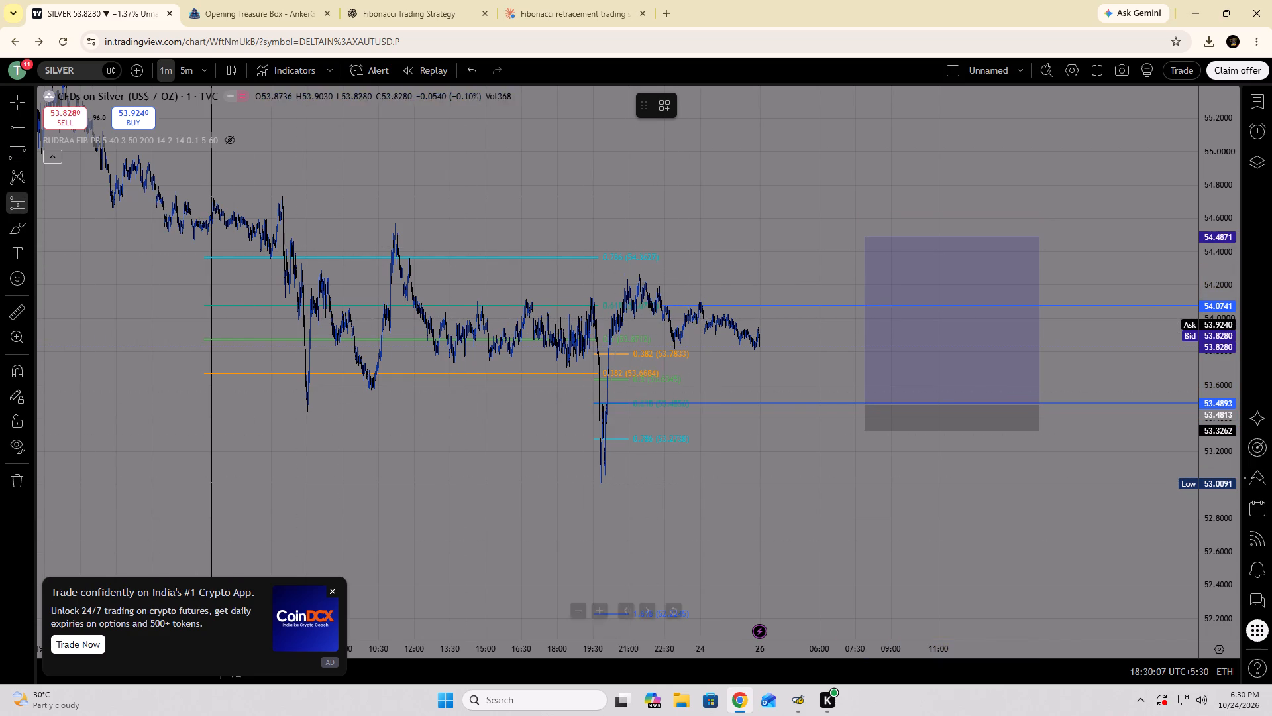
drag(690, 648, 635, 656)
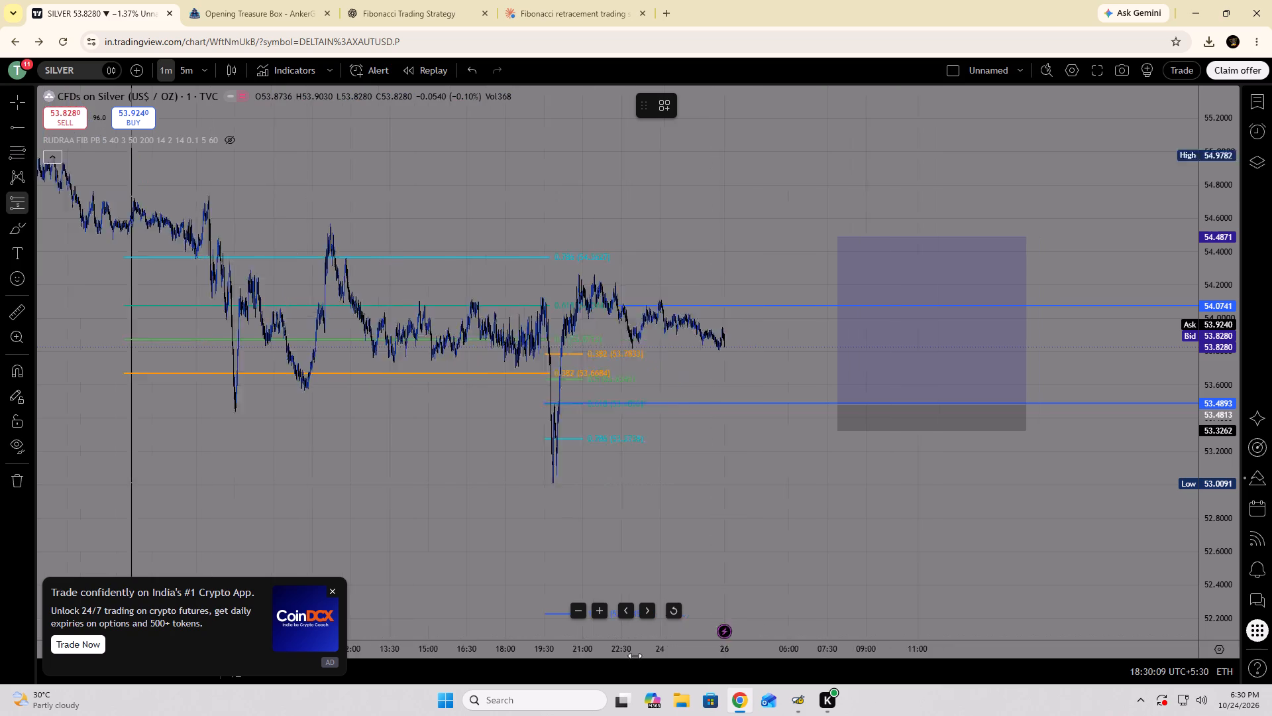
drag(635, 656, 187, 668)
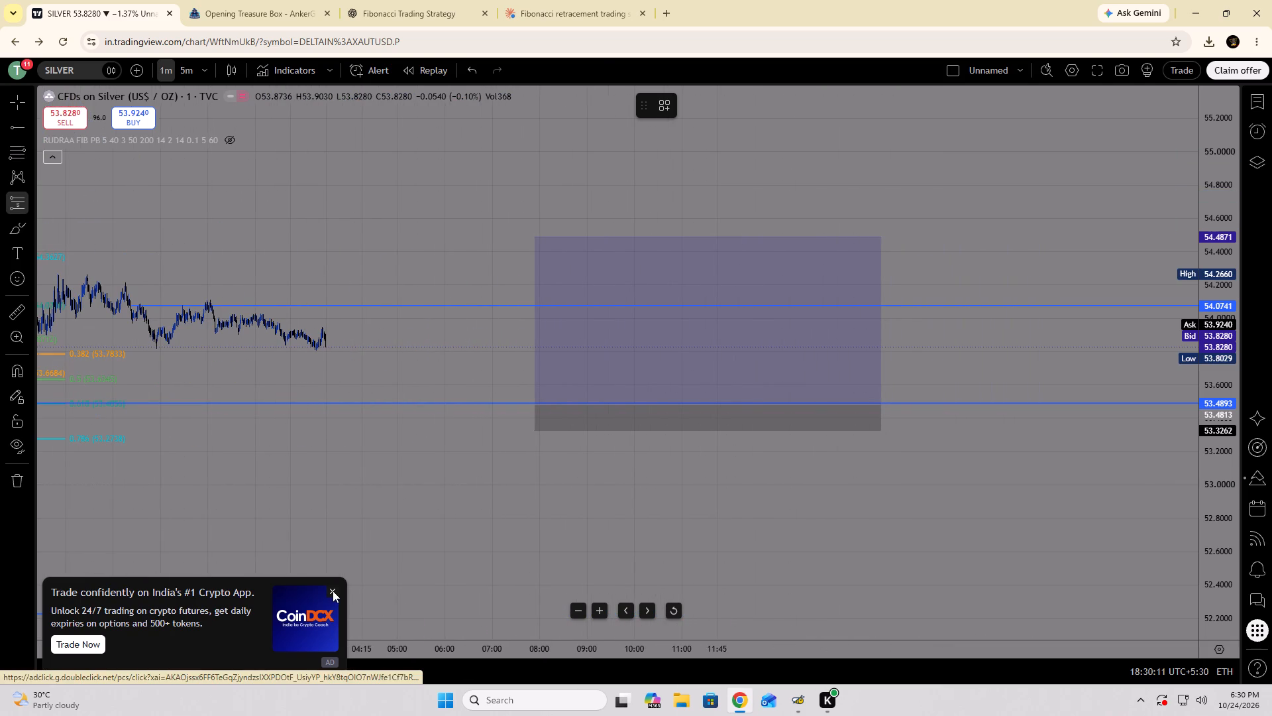
Dismiss the crypto app advertisement covering the chart.
click(333, 591)
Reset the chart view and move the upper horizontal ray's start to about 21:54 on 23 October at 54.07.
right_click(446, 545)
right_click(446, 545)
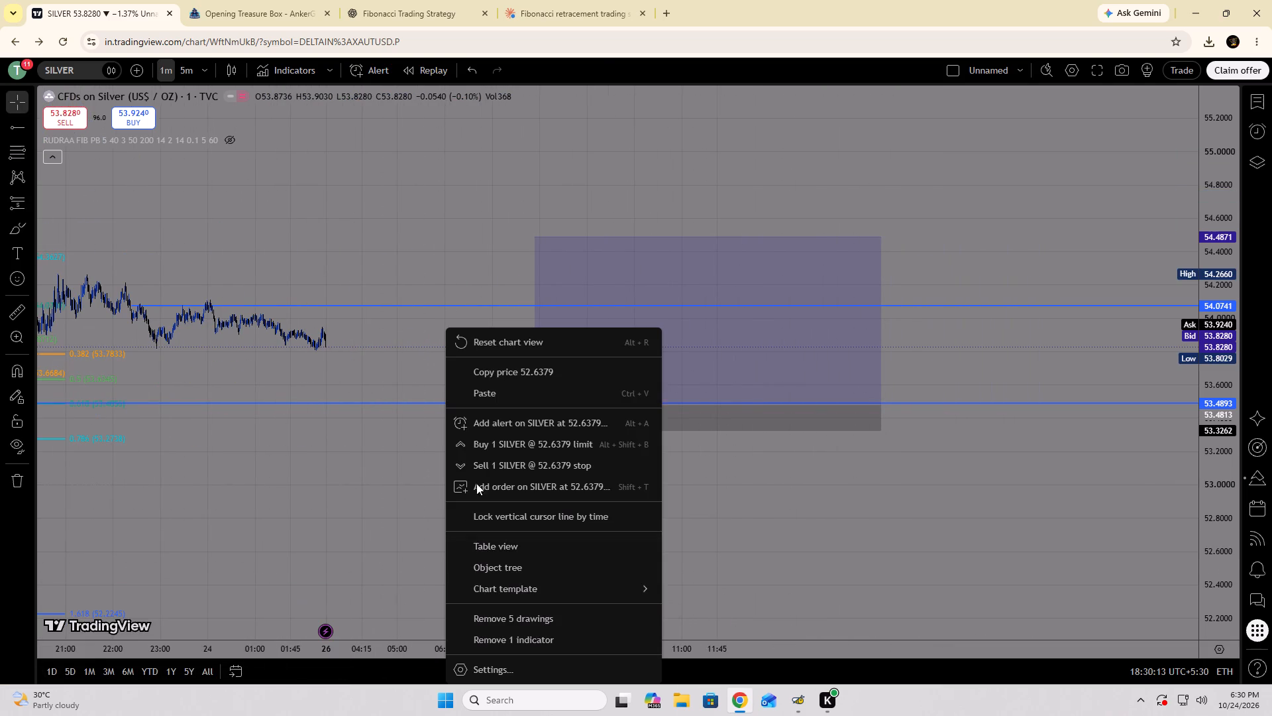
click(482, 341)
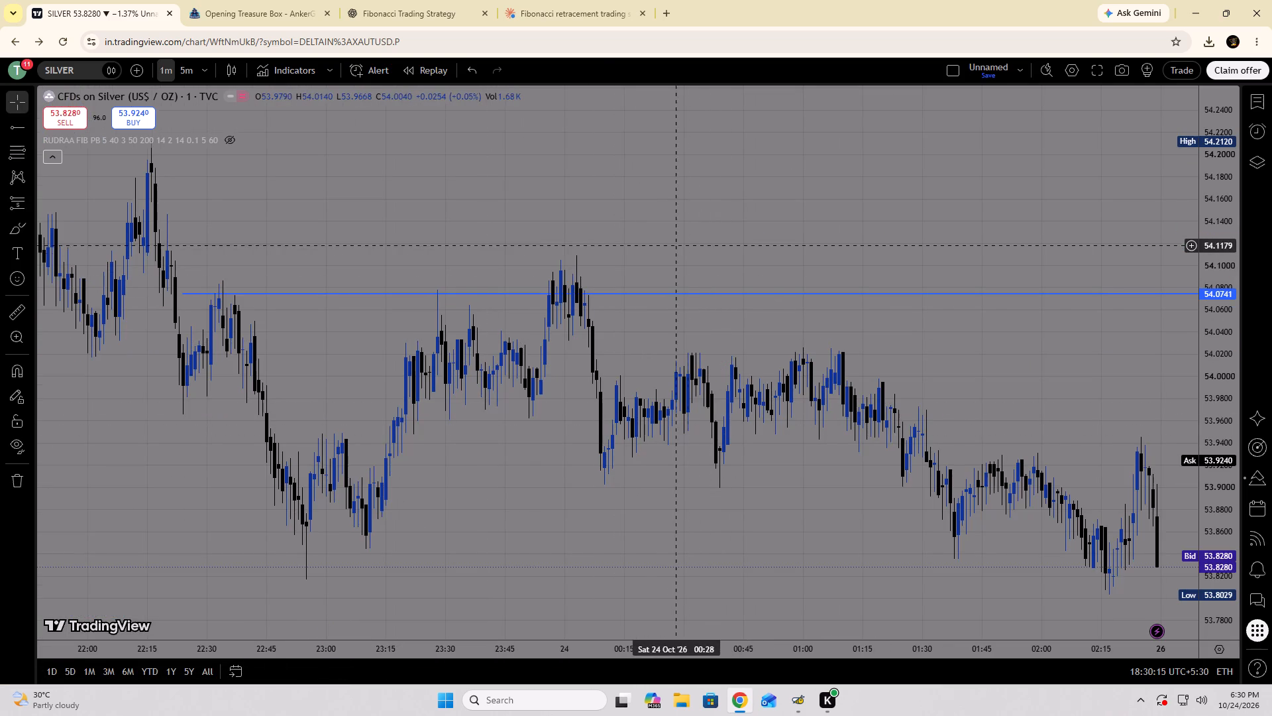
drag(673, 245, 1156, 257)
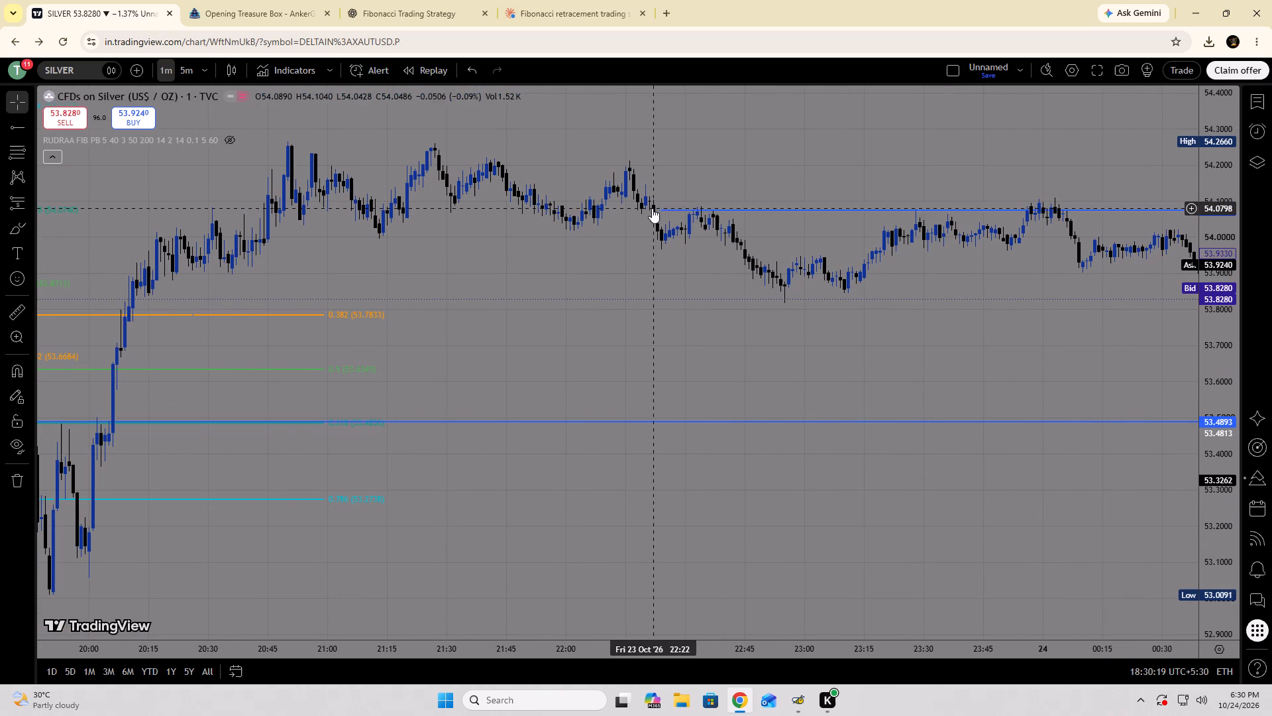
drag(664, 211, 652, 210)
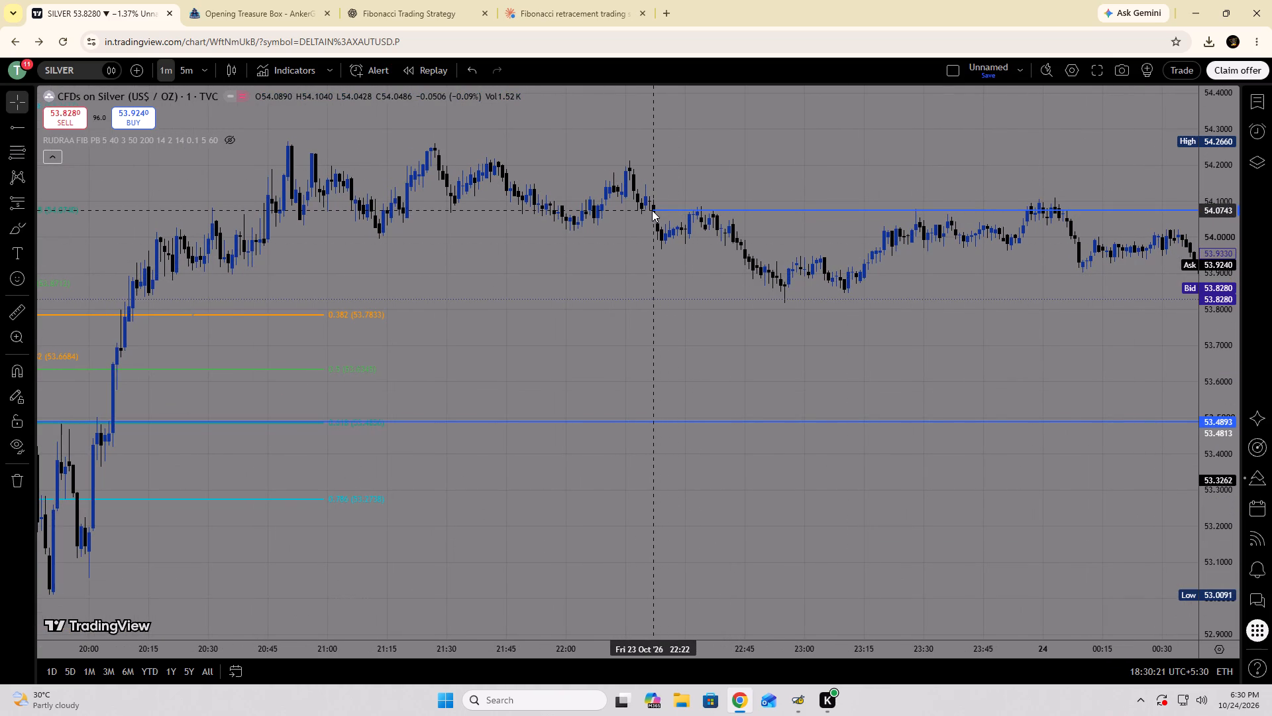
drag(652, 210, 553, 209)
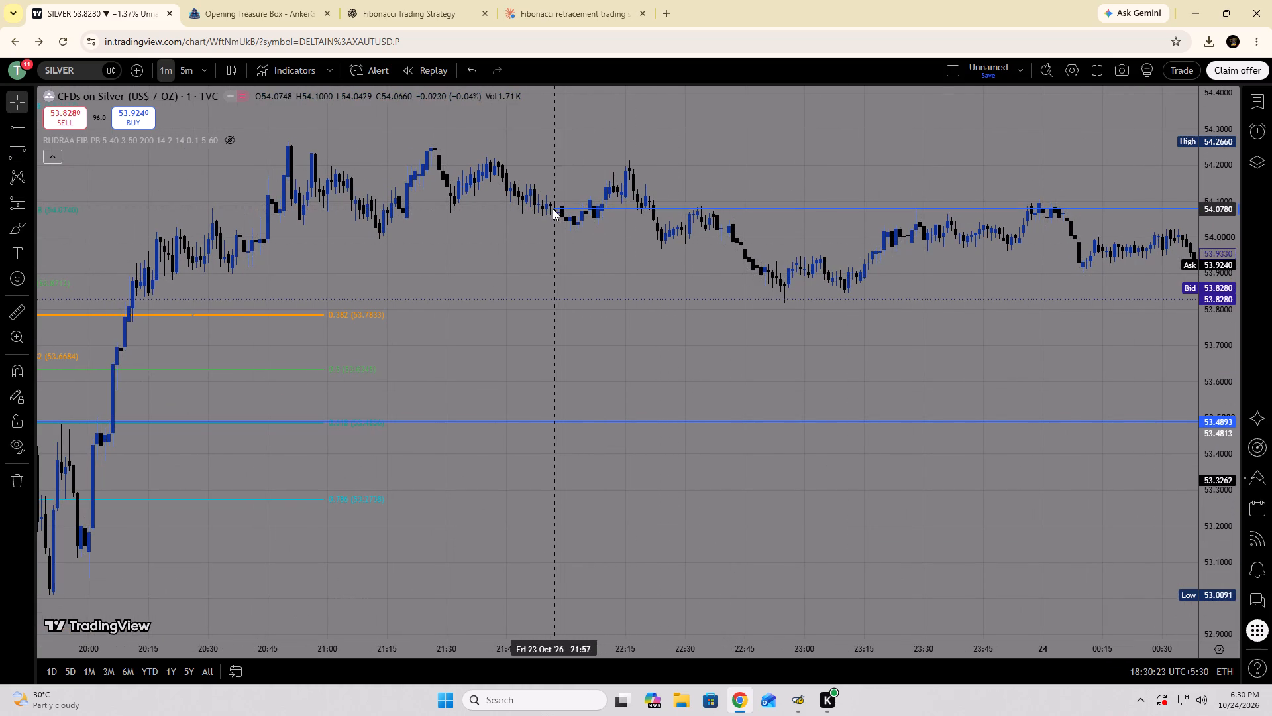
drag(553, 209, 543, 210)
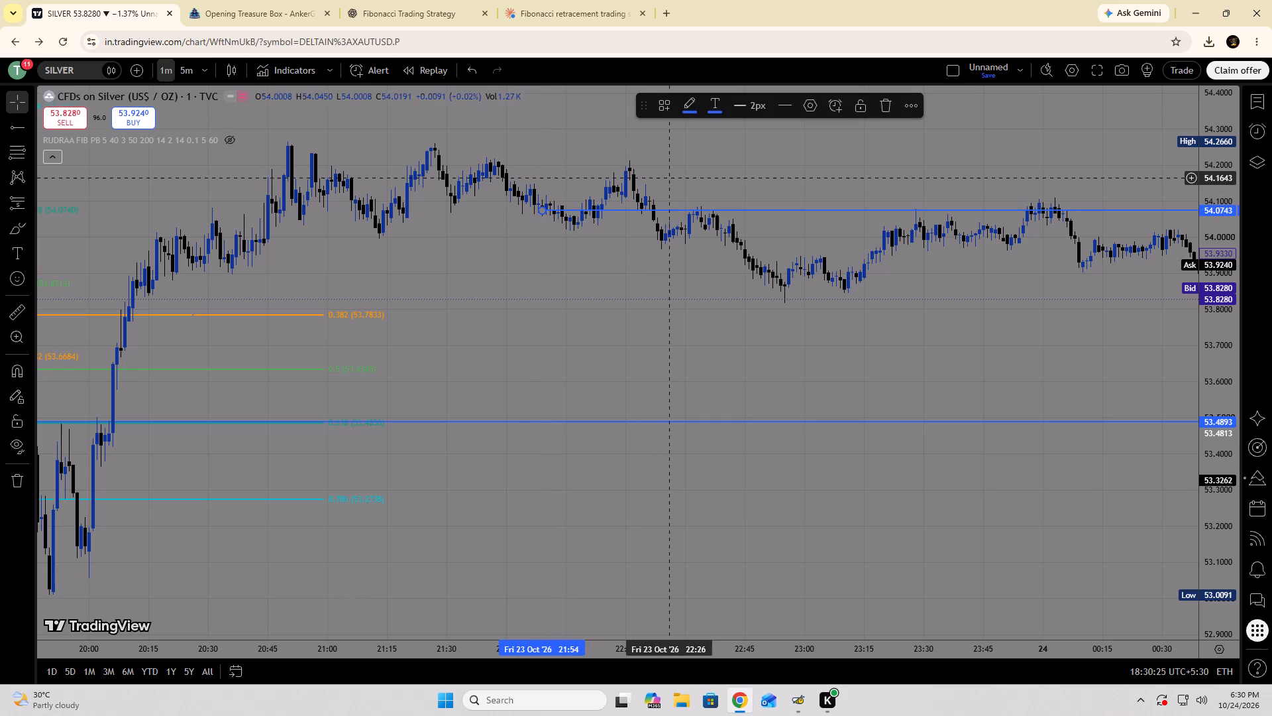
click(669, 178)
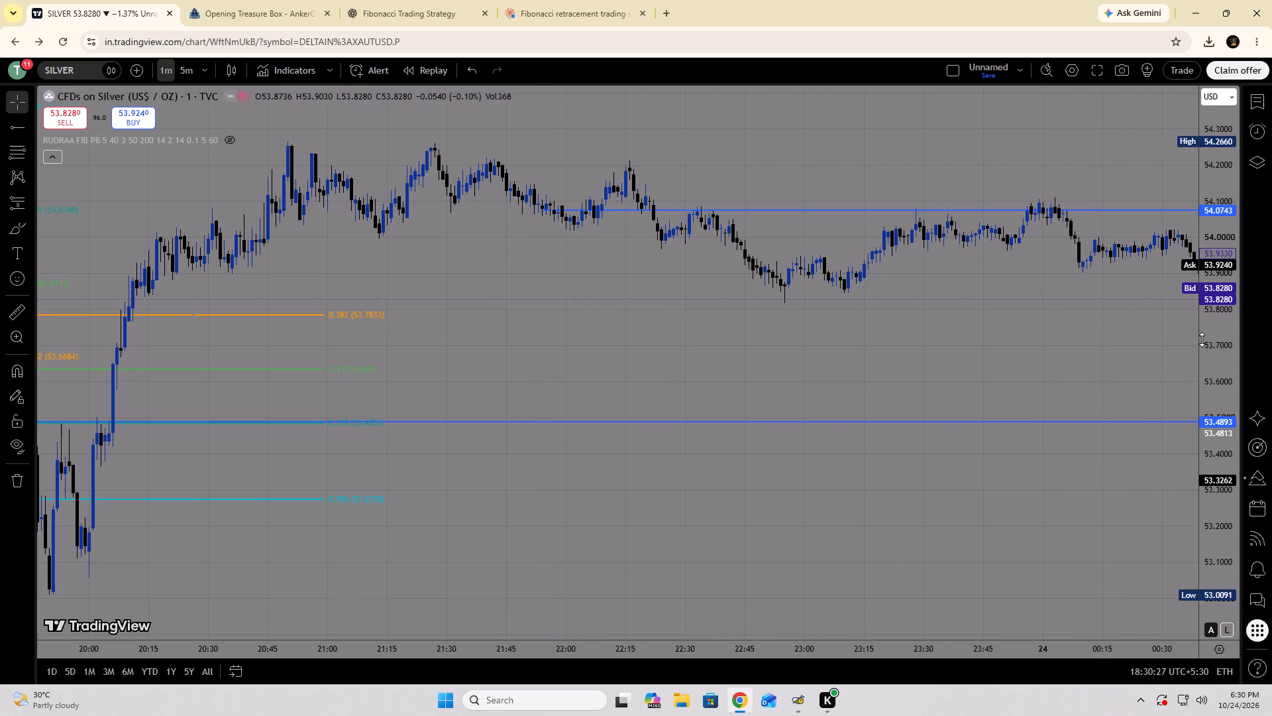
Examine how the upper ray lines up with the first Fibonacci retracement's 0.618 level and the surrounding candles.
drag(1208, 345, 1224, 192)
drag(1028, 312, 1028, 473)
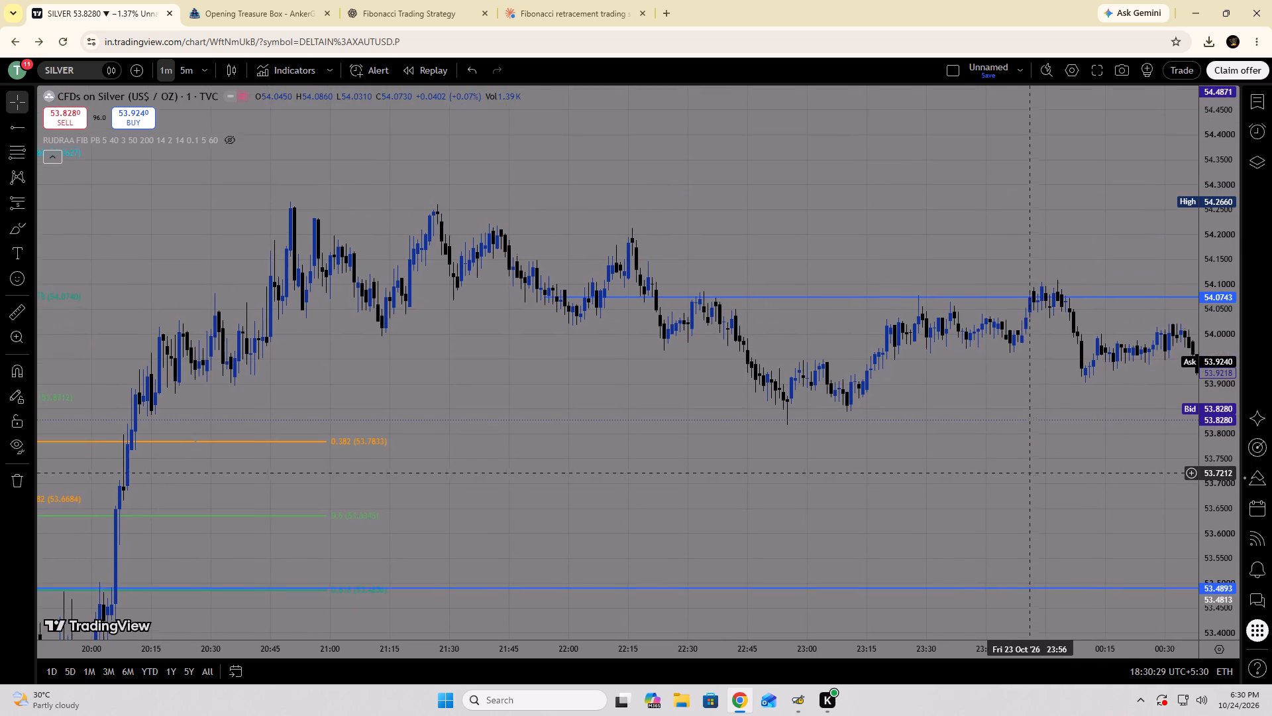
drag(1028, 473, 1029, 473)
drag(495, 646, 525, 655)
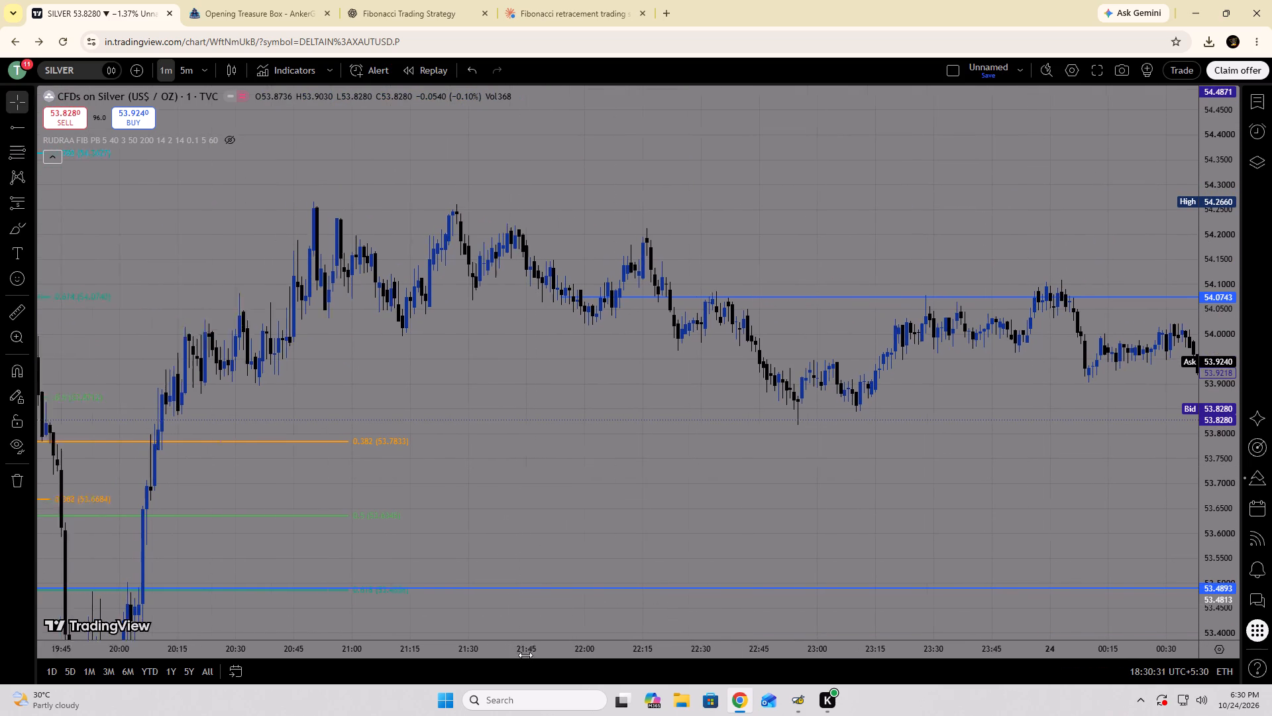
drag(525, 655, 837, 695)
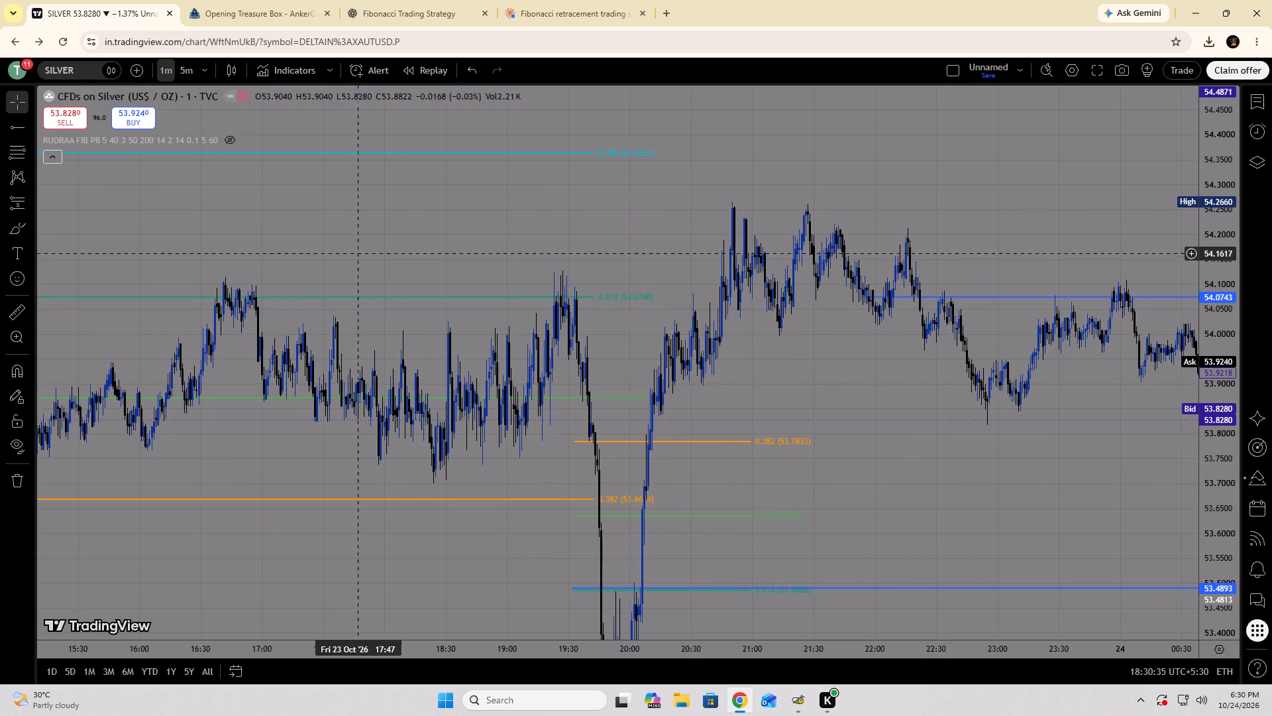
click(481, 298)
click(481, 298)
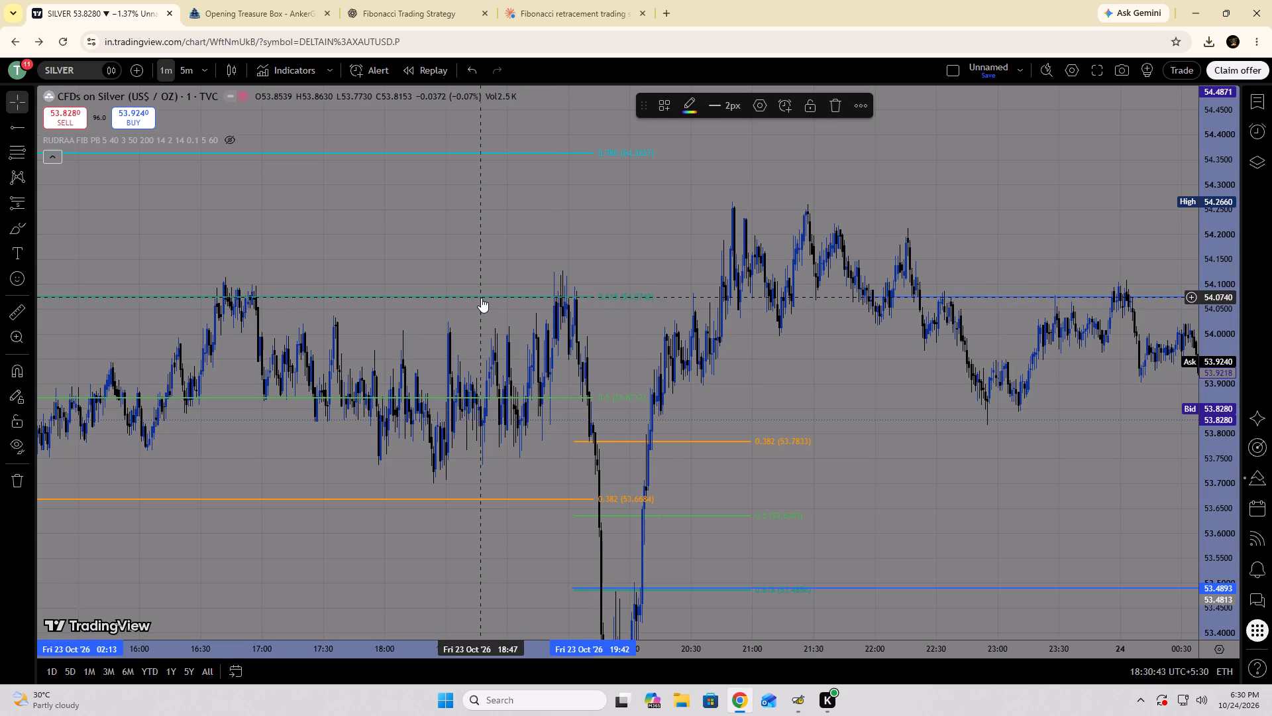
click(712, 214)
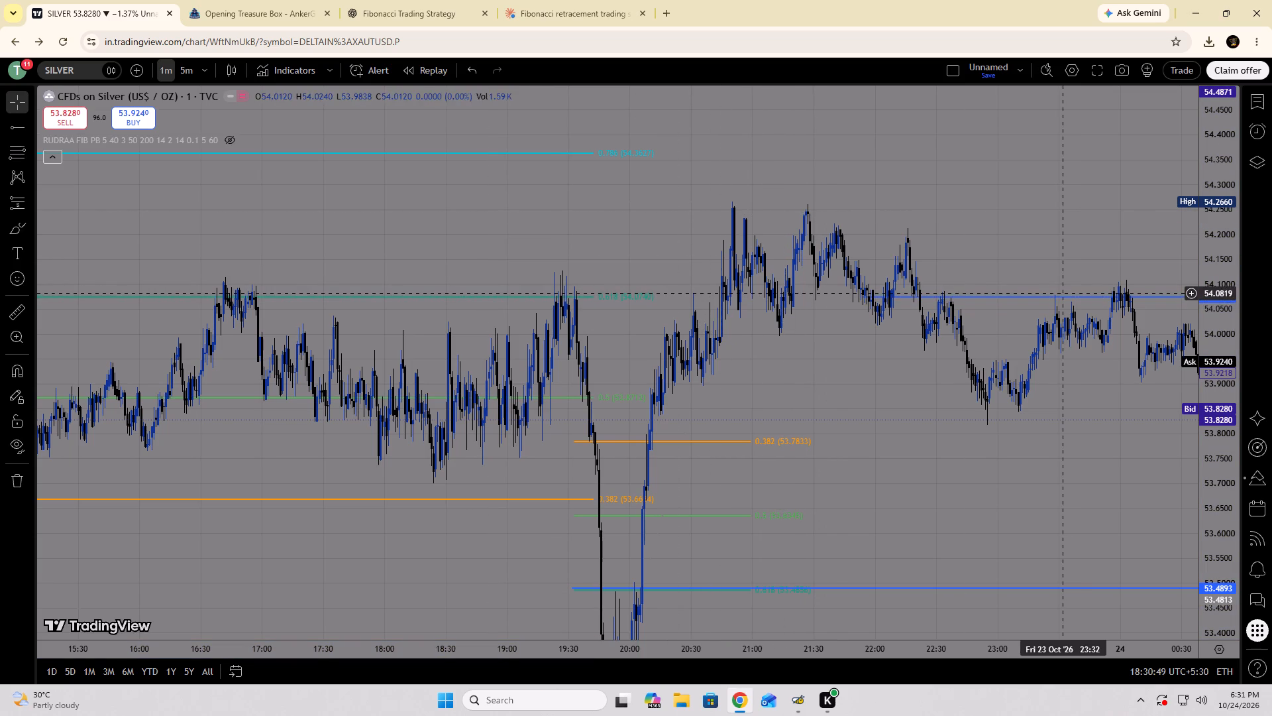
Resume the interrupted Grand-Theft-Auto-San-Andreas-AnkerGames zip download from the recent download history.
click(1207, 33)
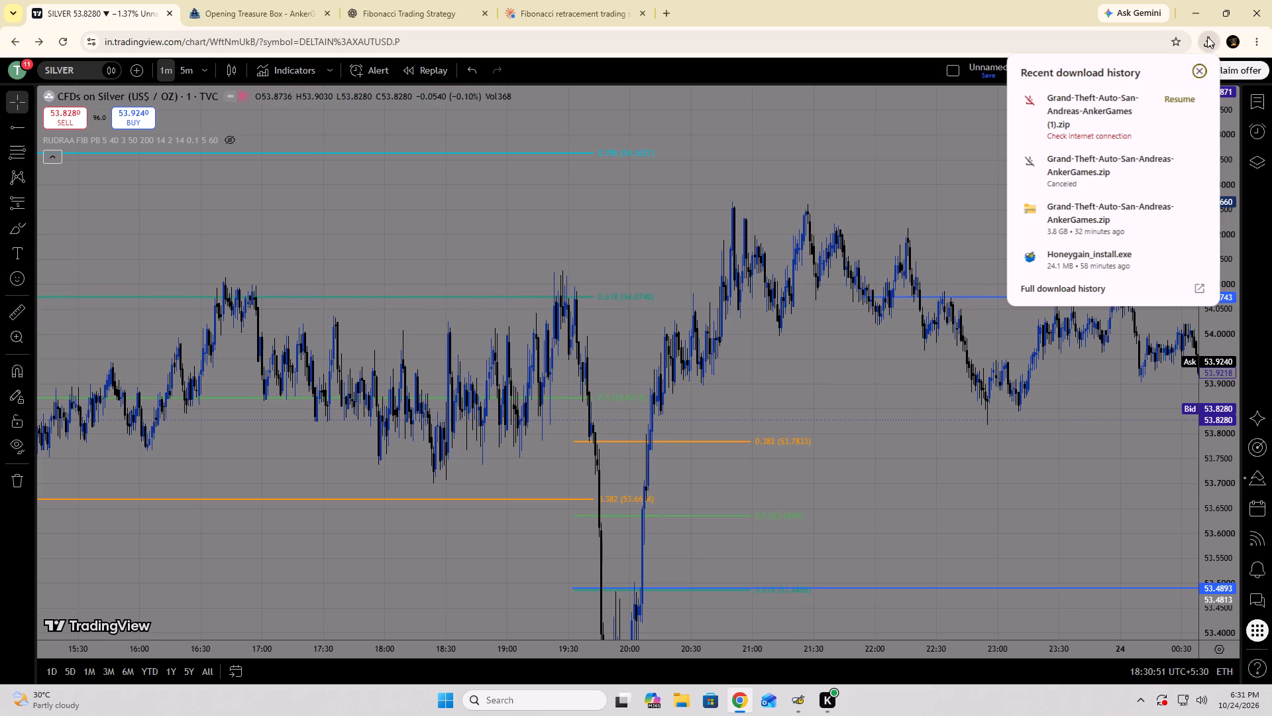
click(1184, 101)
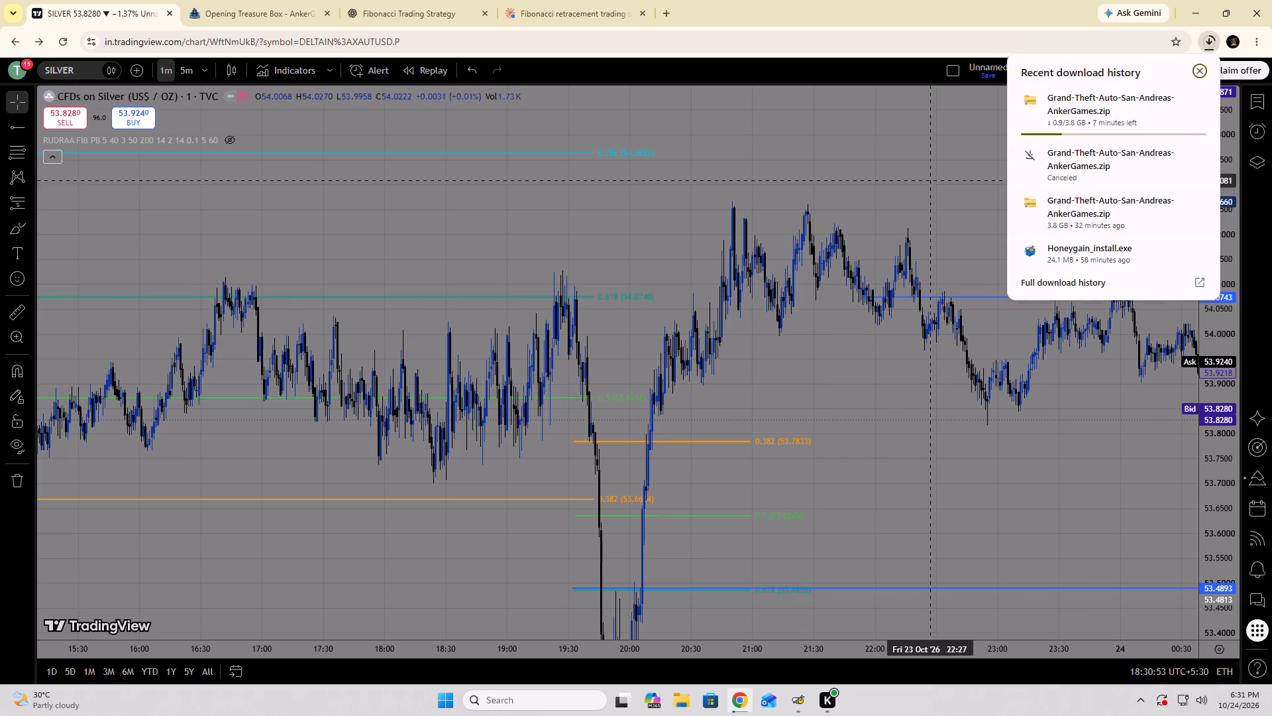
click(937, 166)
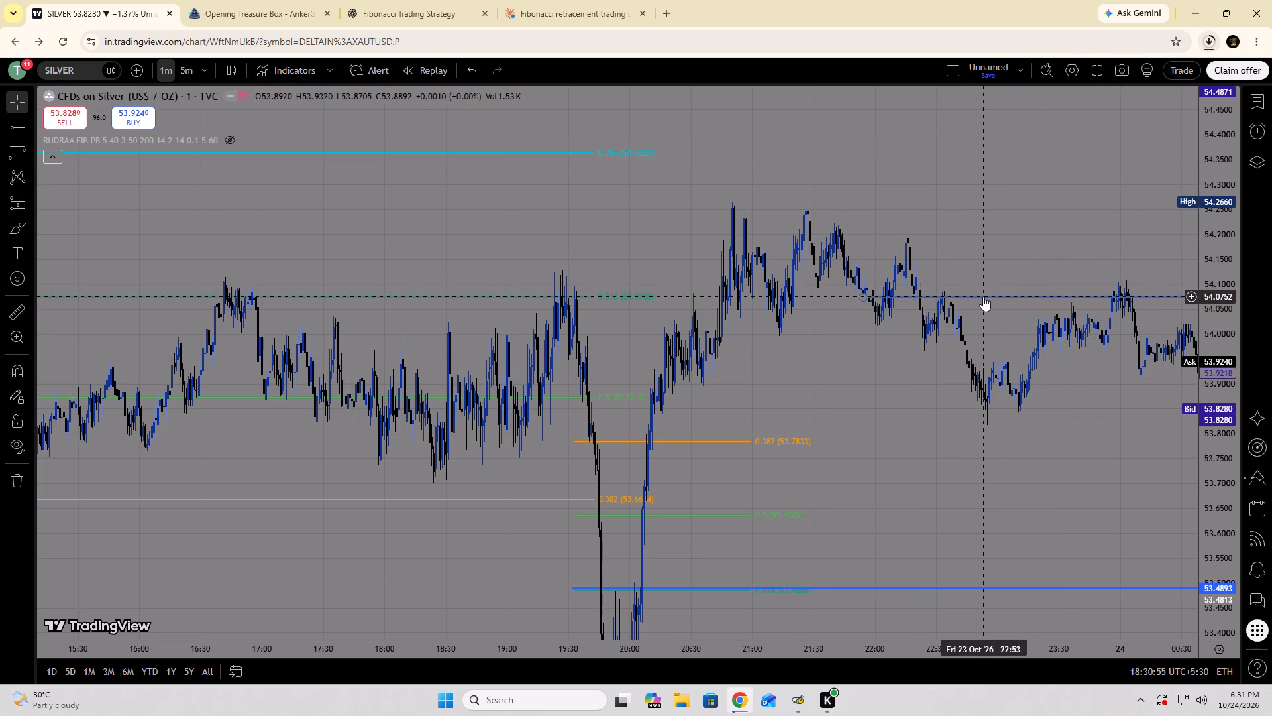
Move the upper horizontal ray's start back to about 20:59 on 23 October, keeping its price near 54.07.
drag(983, 296, 868, 298)
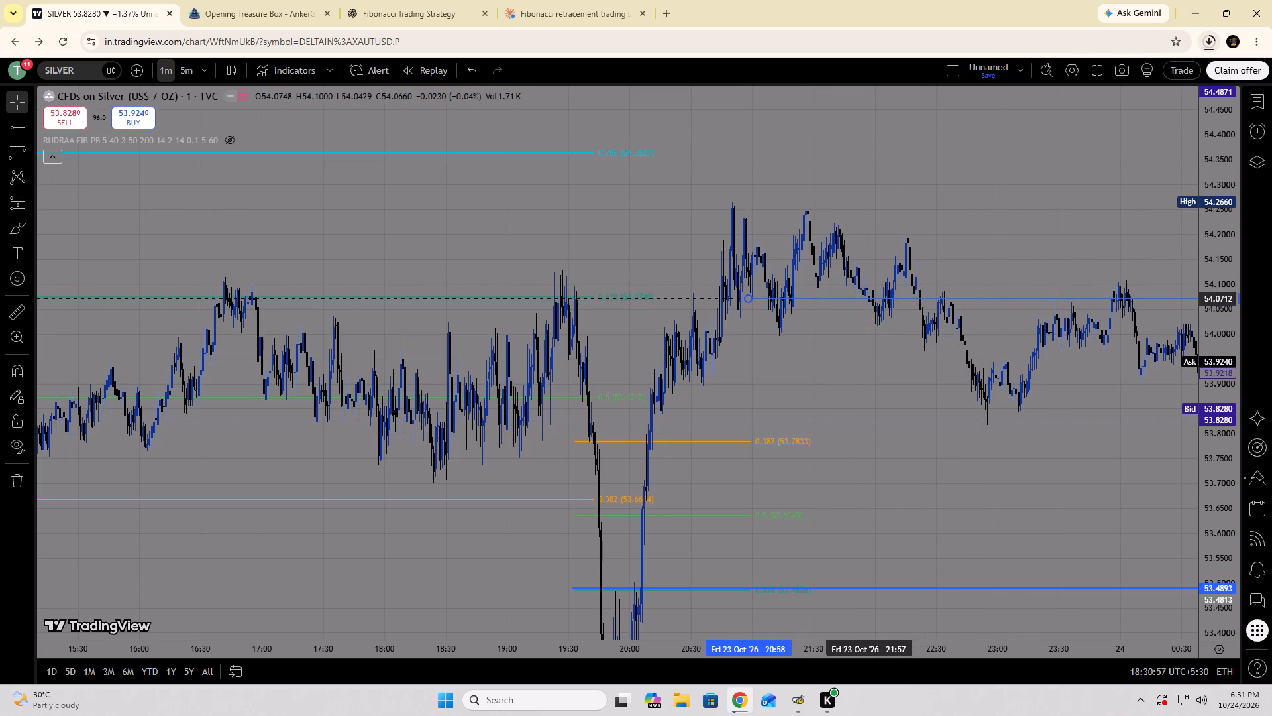
drag(868, 298, 870, 297)
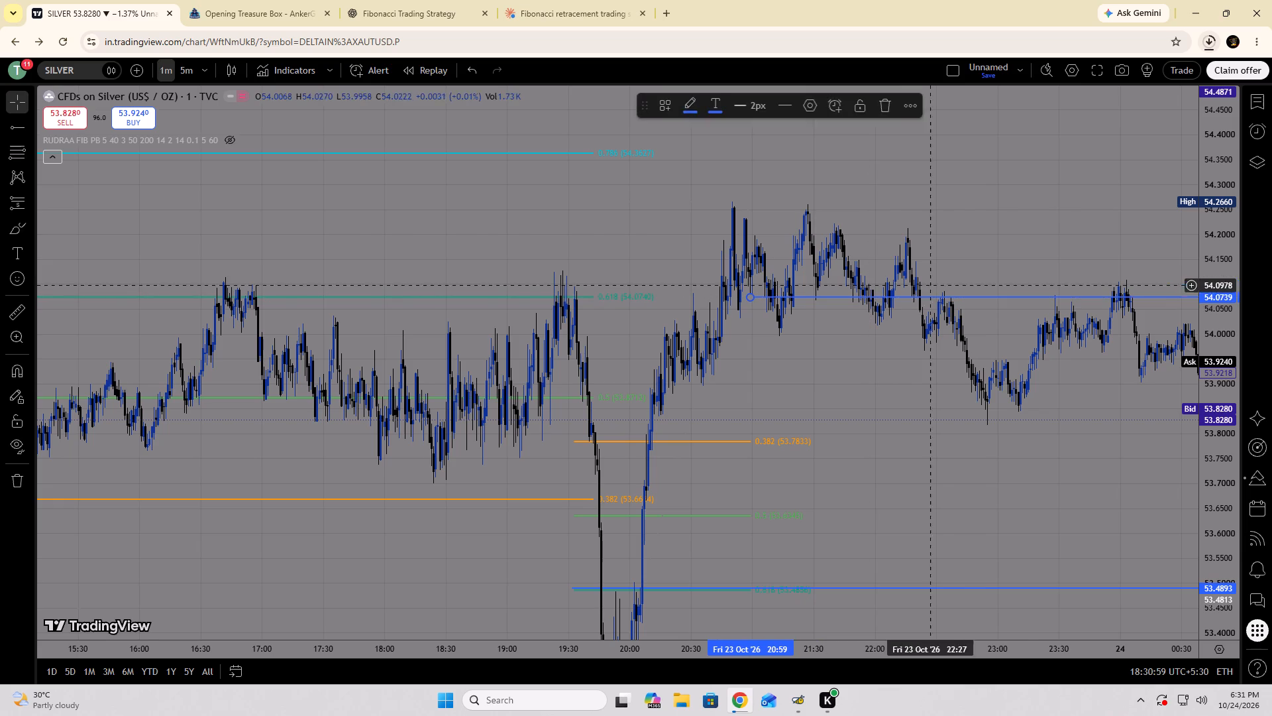
click(1002, 237)
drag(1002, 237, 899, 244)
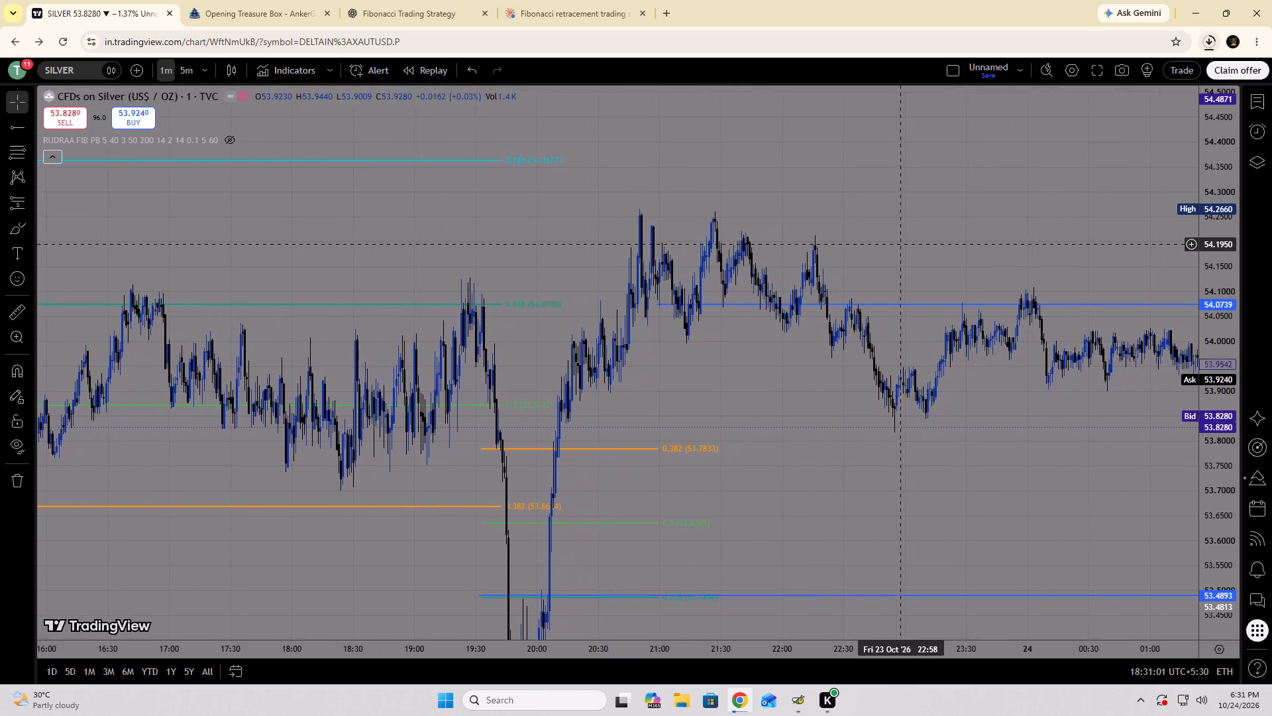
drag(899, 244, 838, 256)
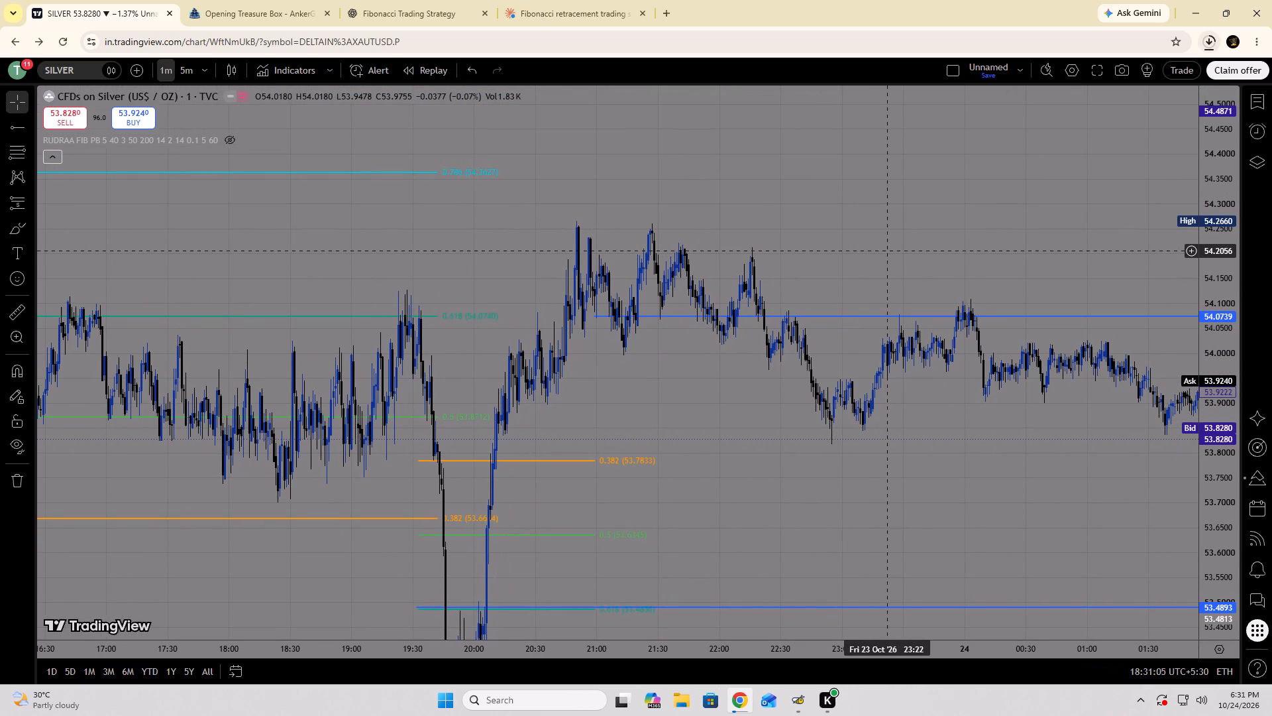
Place a short position on the upper horizontal ray at about 22:32 on 23 October, with entry near 54.07.
drag(775, 648, 727, 650)
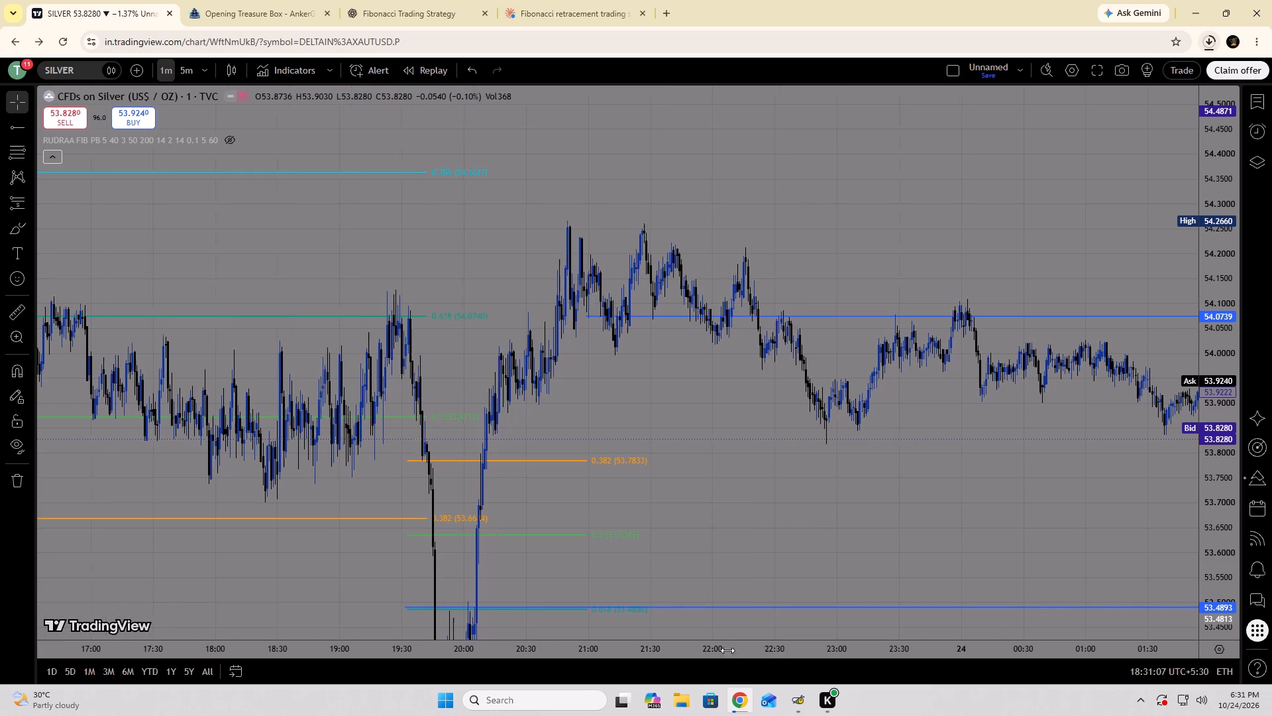
drag(727, 650, 405, 647)
drag(662, 534, 920, 587)
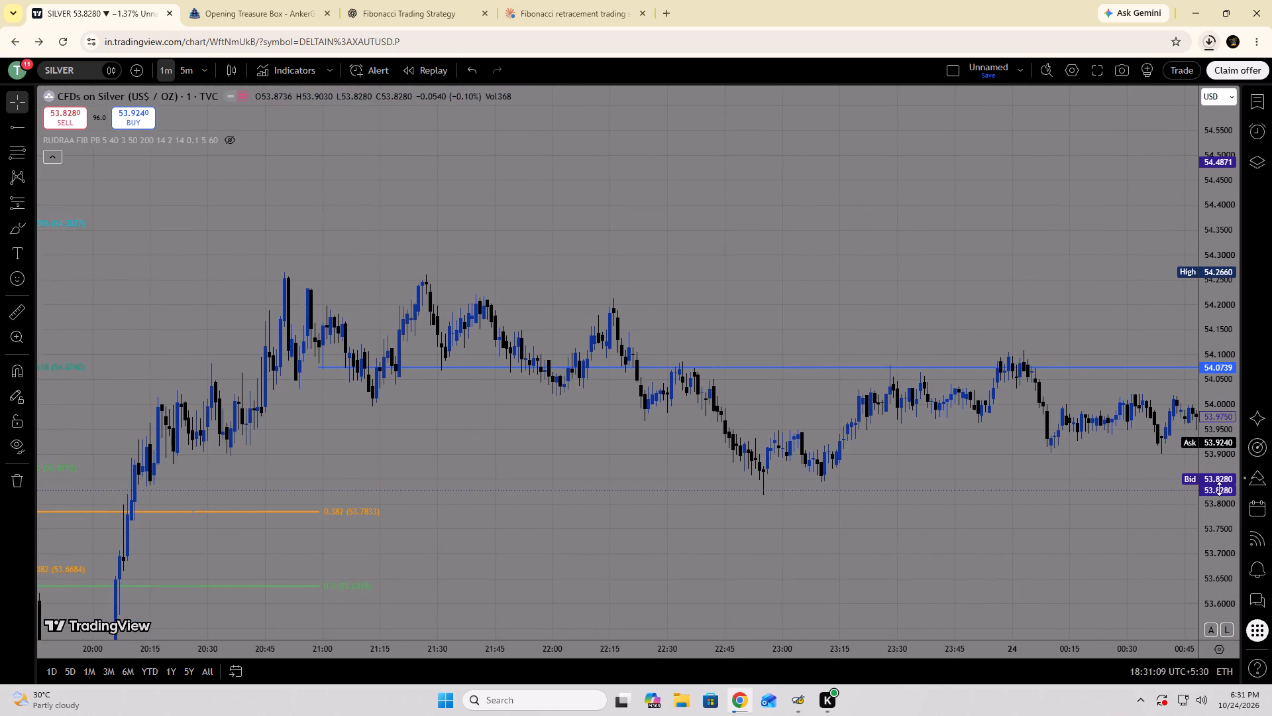
drag(1219, 489, 1251, 302)
drag(898, 290, 905, 239)
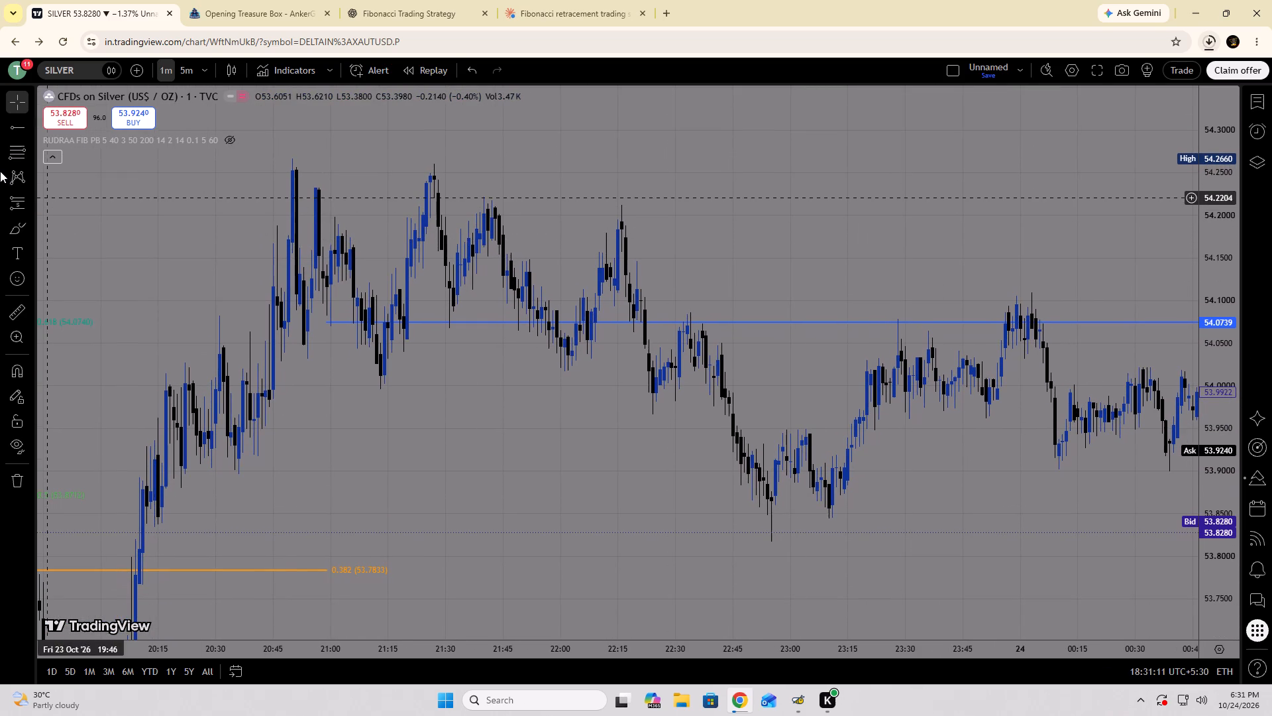
click(17, 204)
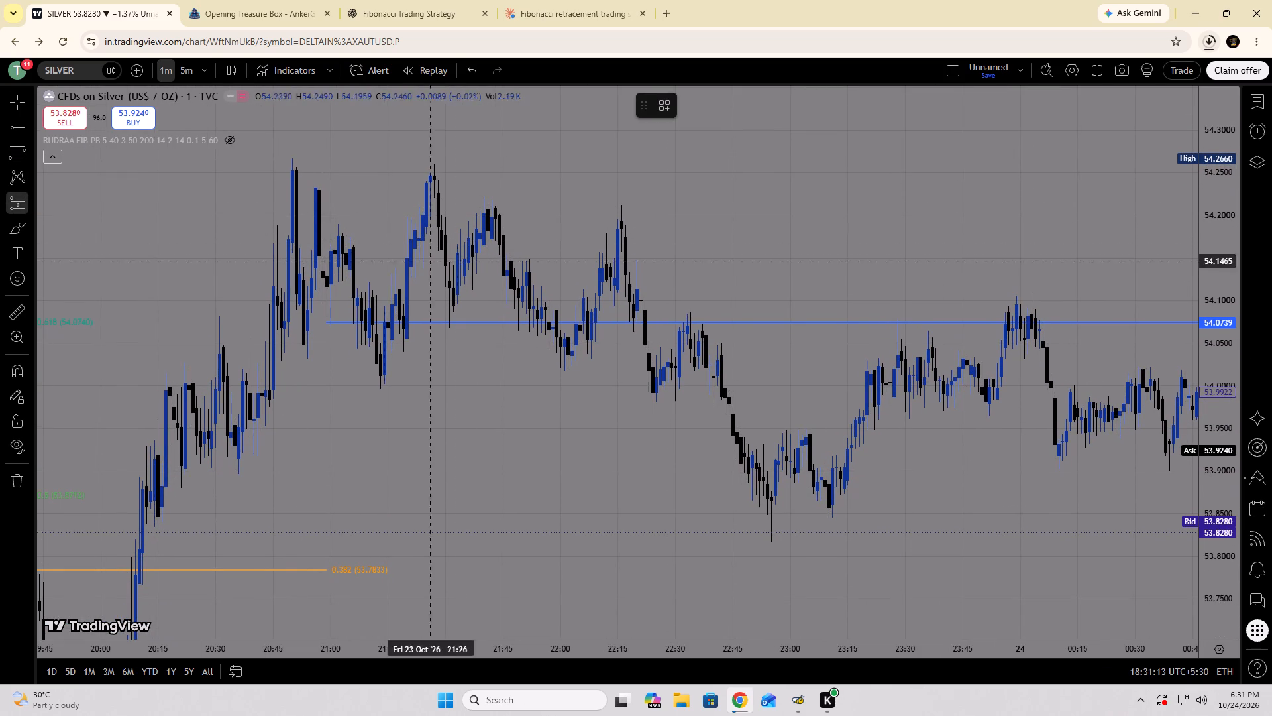
click(682, 324)
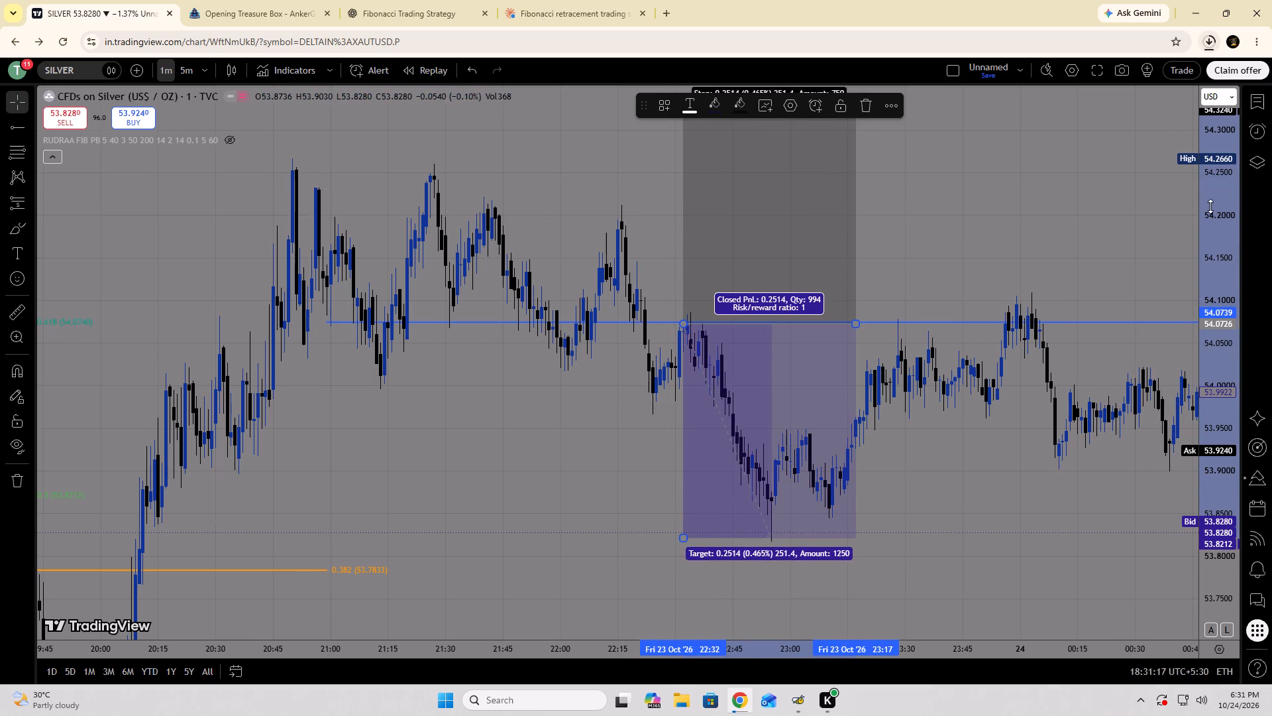
Tighten the short position's stop to about 54.14, roughly 0.07 above its entry.
drag(1215, 212, 1243, 351)
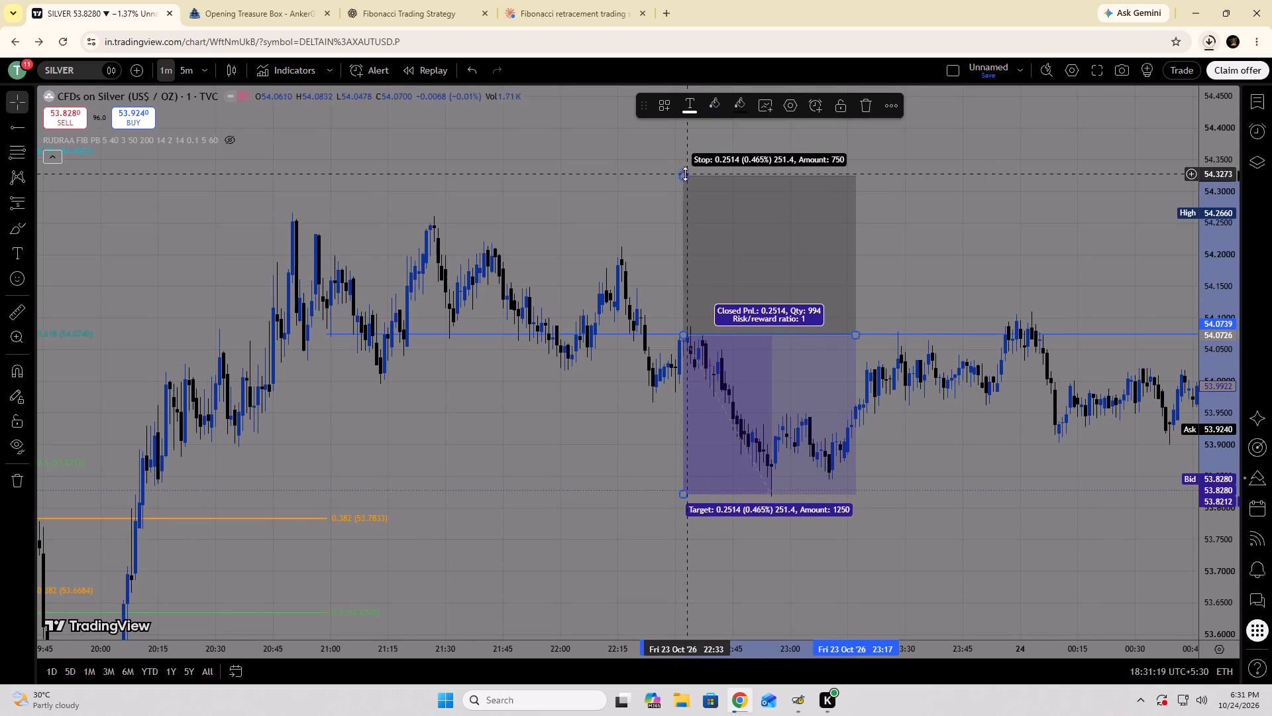
drag(685, 174, 645, 305)
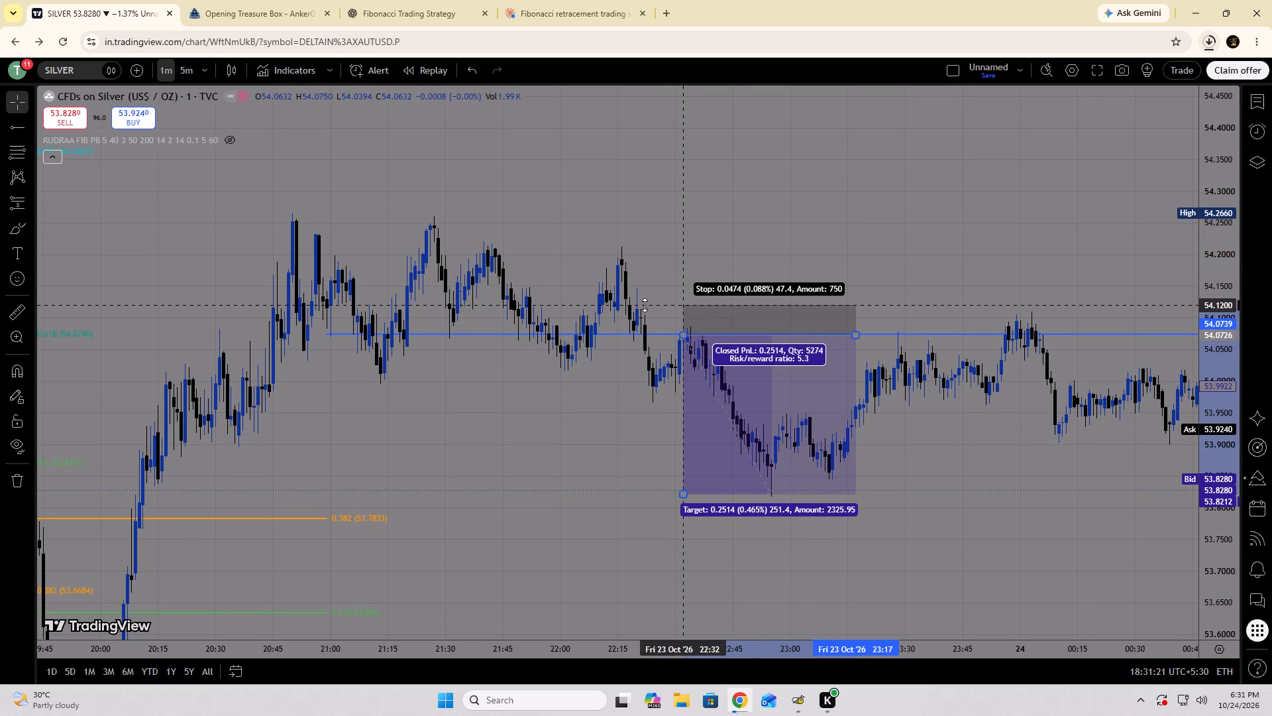
drag(645, 305, 644, 302)
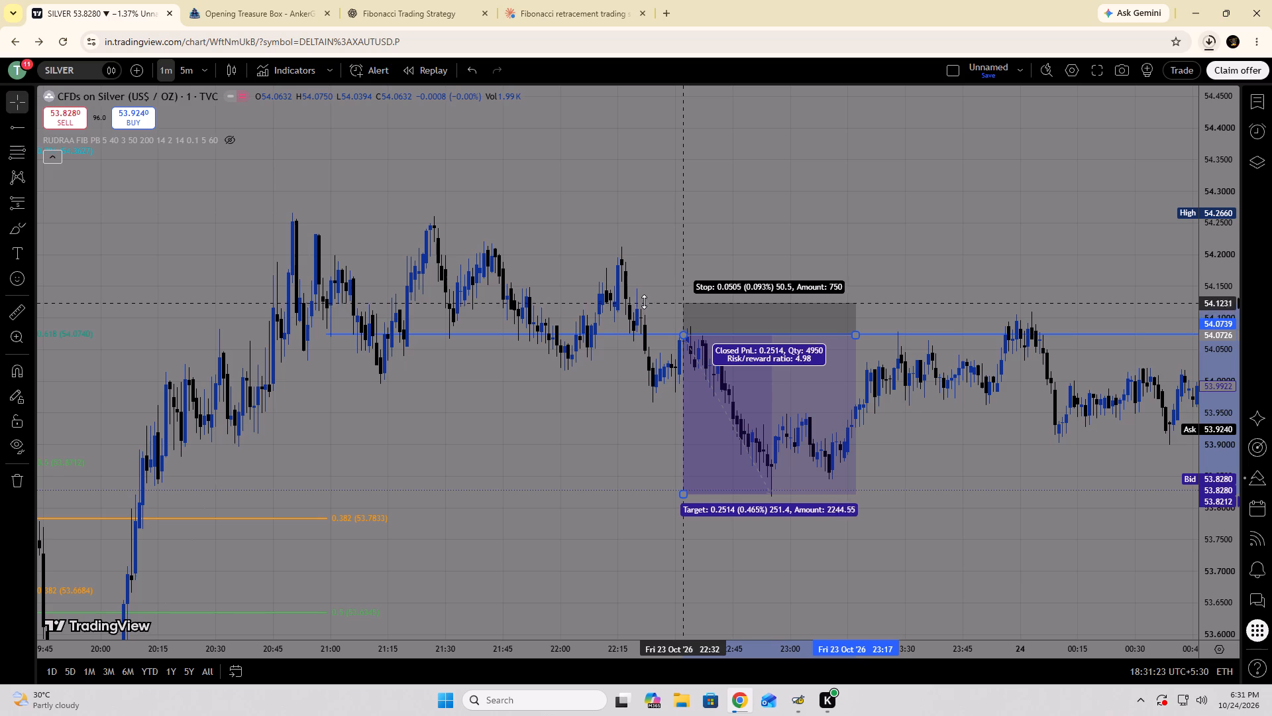
drag(644, 302, 644, 290)
Move the whole short position to start at about 22:22 on 23 October with entry near 54.056.
drag(719, 320, 720, 322)
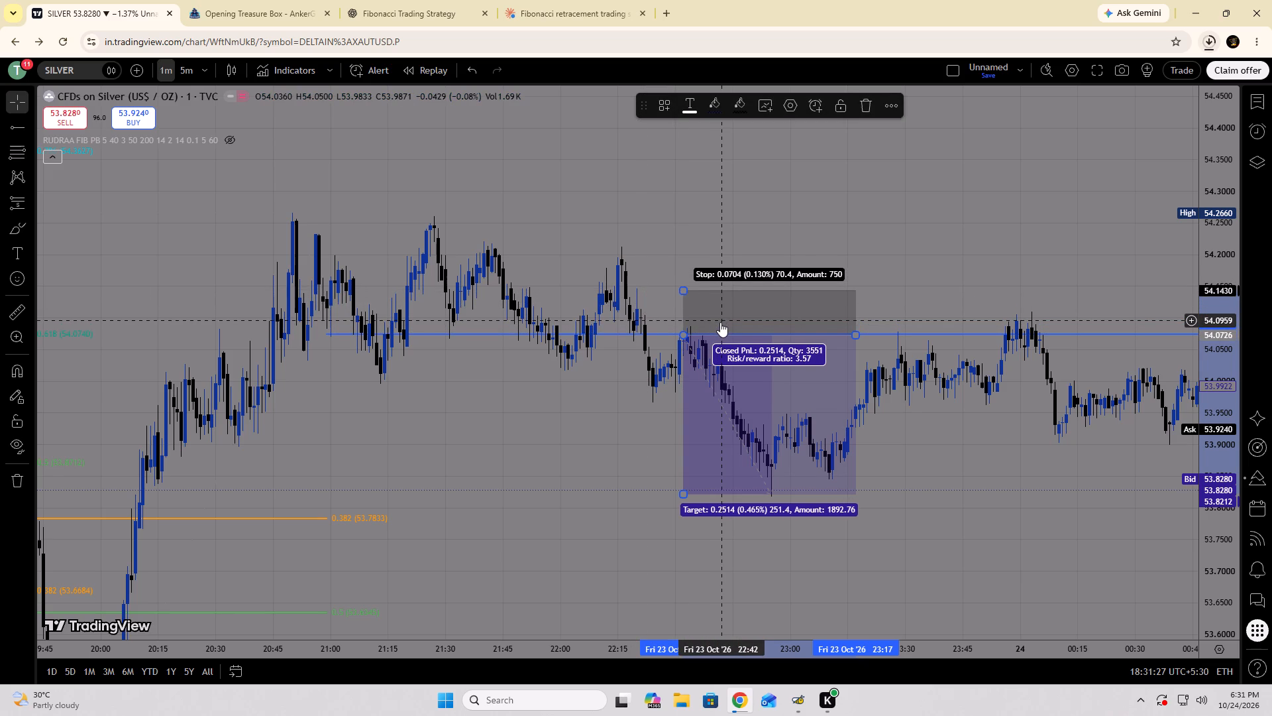
drag(720, 322, 686, 329)
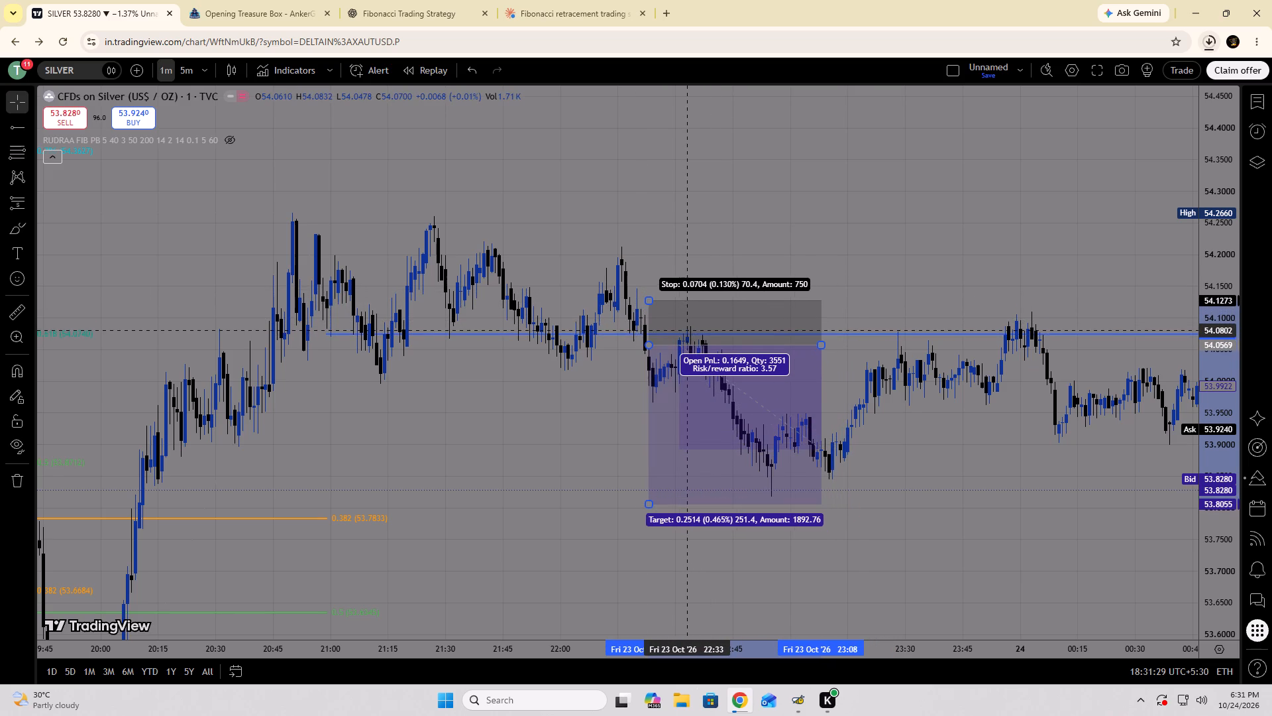
drag(686, 329, 684, 331)
click(749, 243)
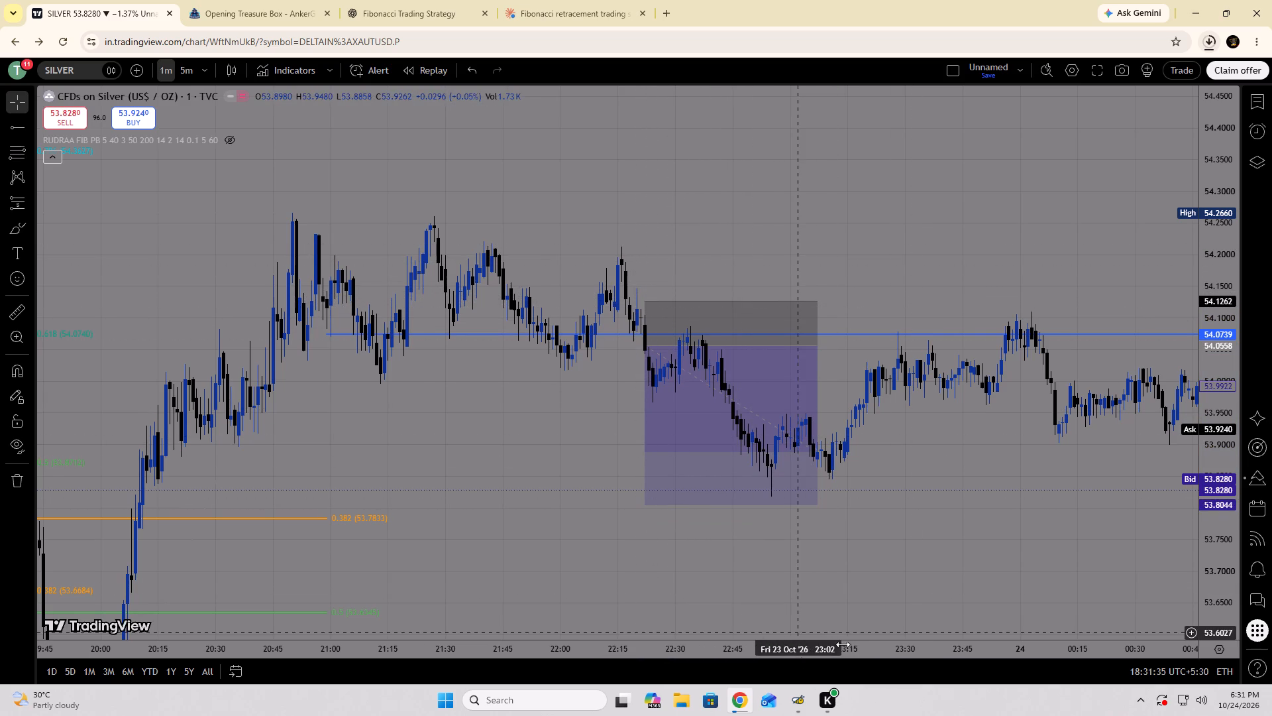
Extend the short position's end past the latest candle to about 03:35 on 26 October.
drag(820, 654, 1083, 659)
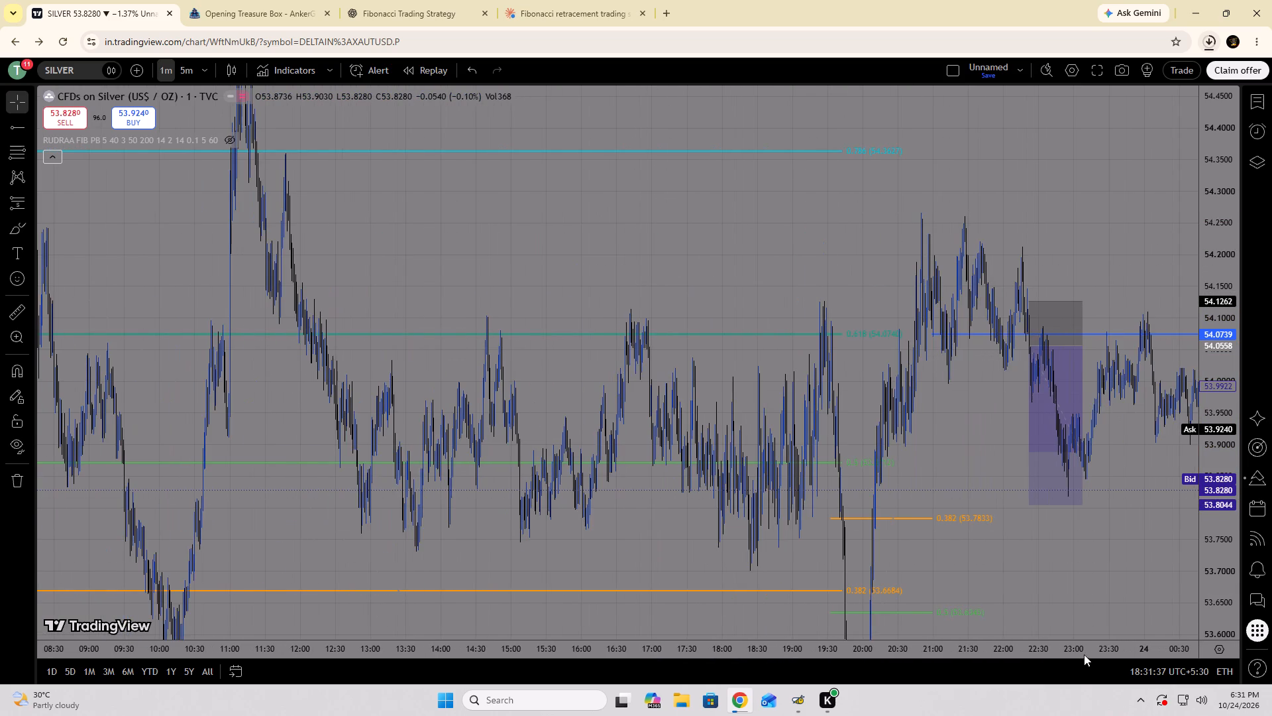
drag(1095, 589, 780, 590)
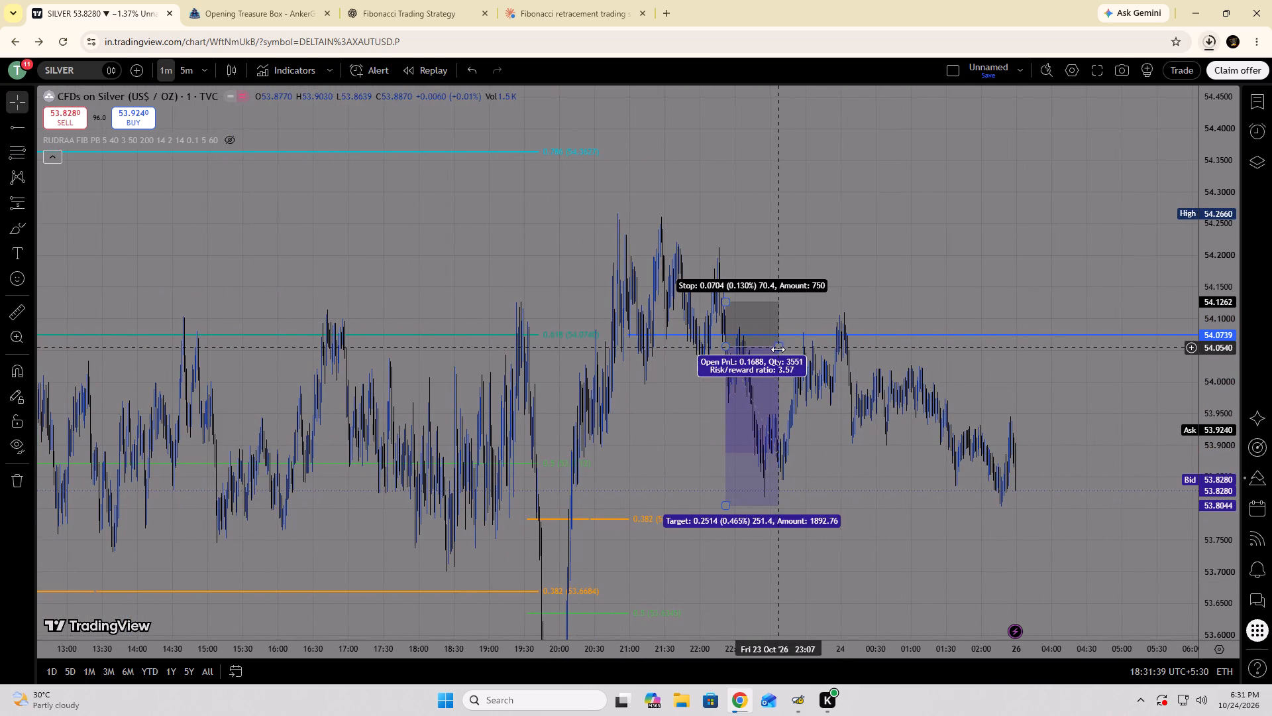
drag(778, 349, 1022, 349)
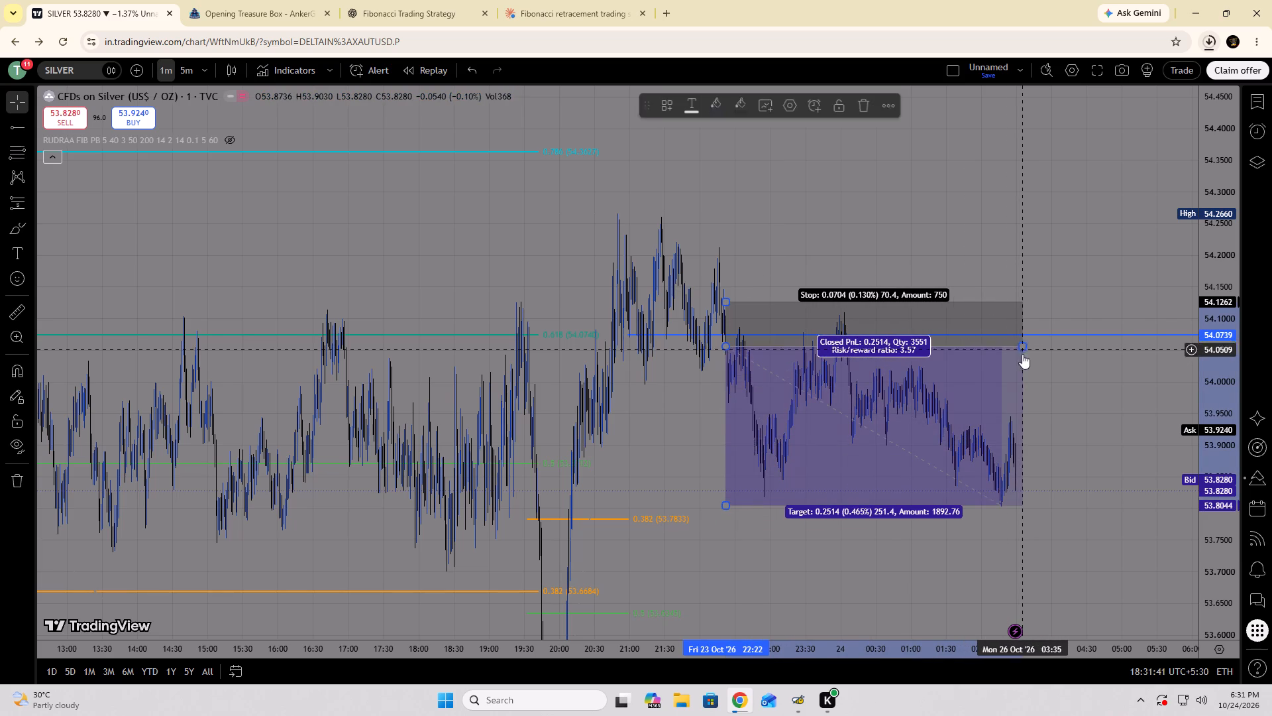
Lower the short position's target past the lower ray to the chart's low, at about 53.01.
drag(1213, 351, 1231, 572)
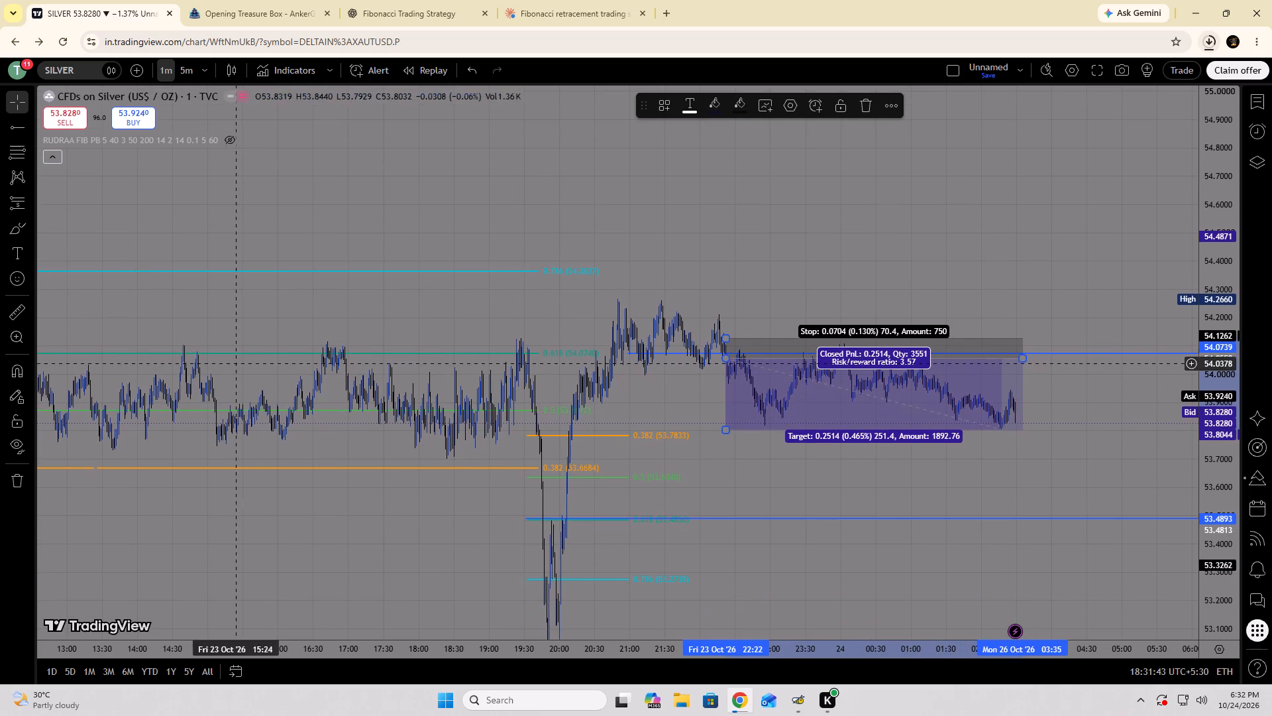
drag(726, 432, 731, 474)
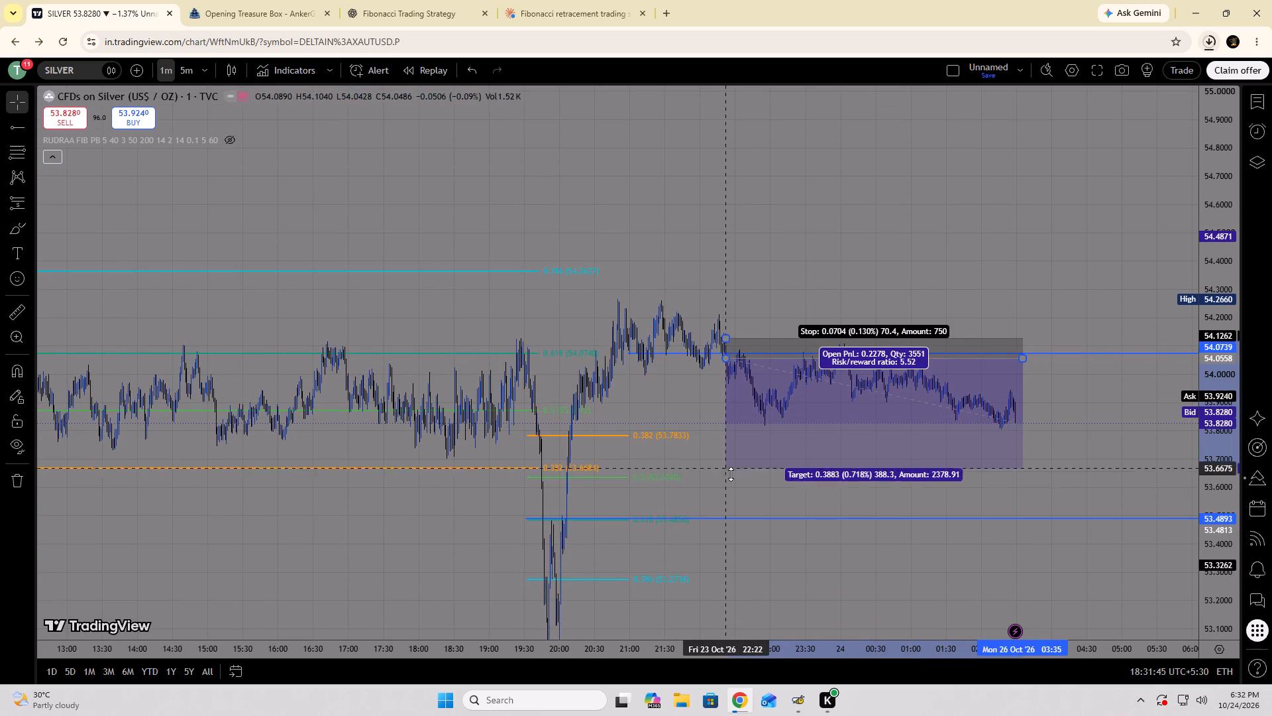
drag(731, 474, 745, 517)
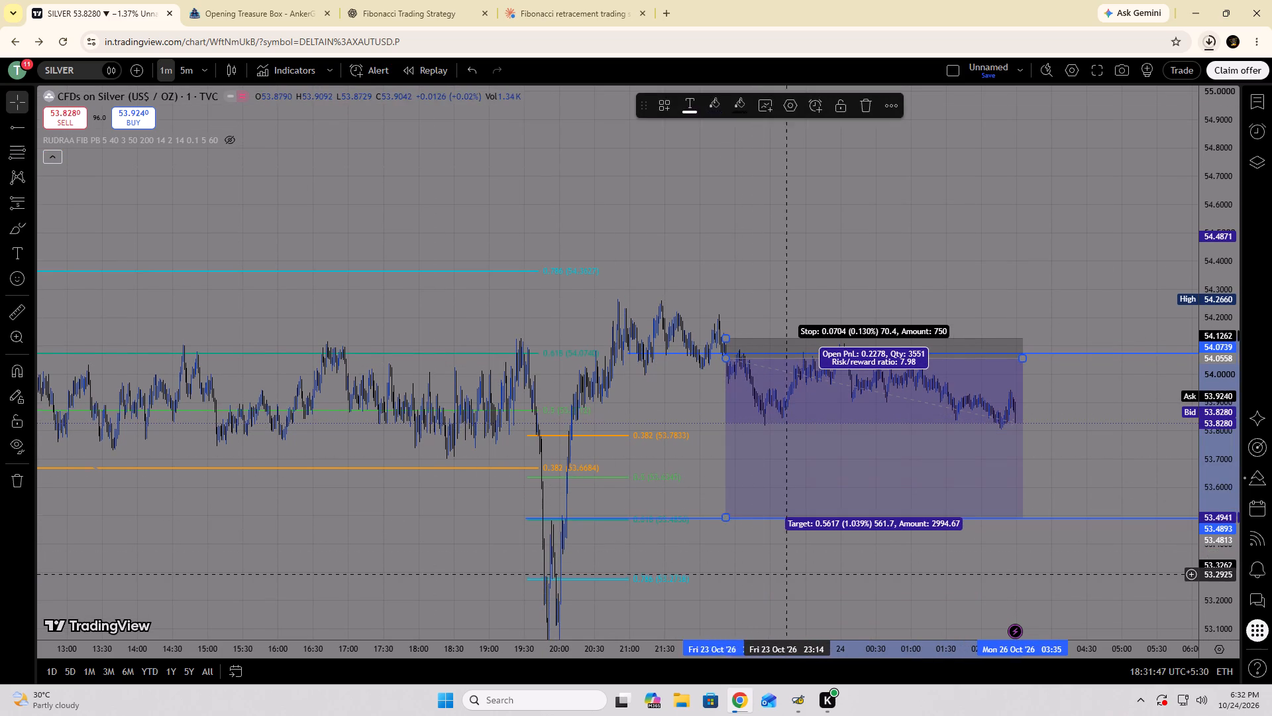
drag(787, 575, 774, 435)
click(769, 358)
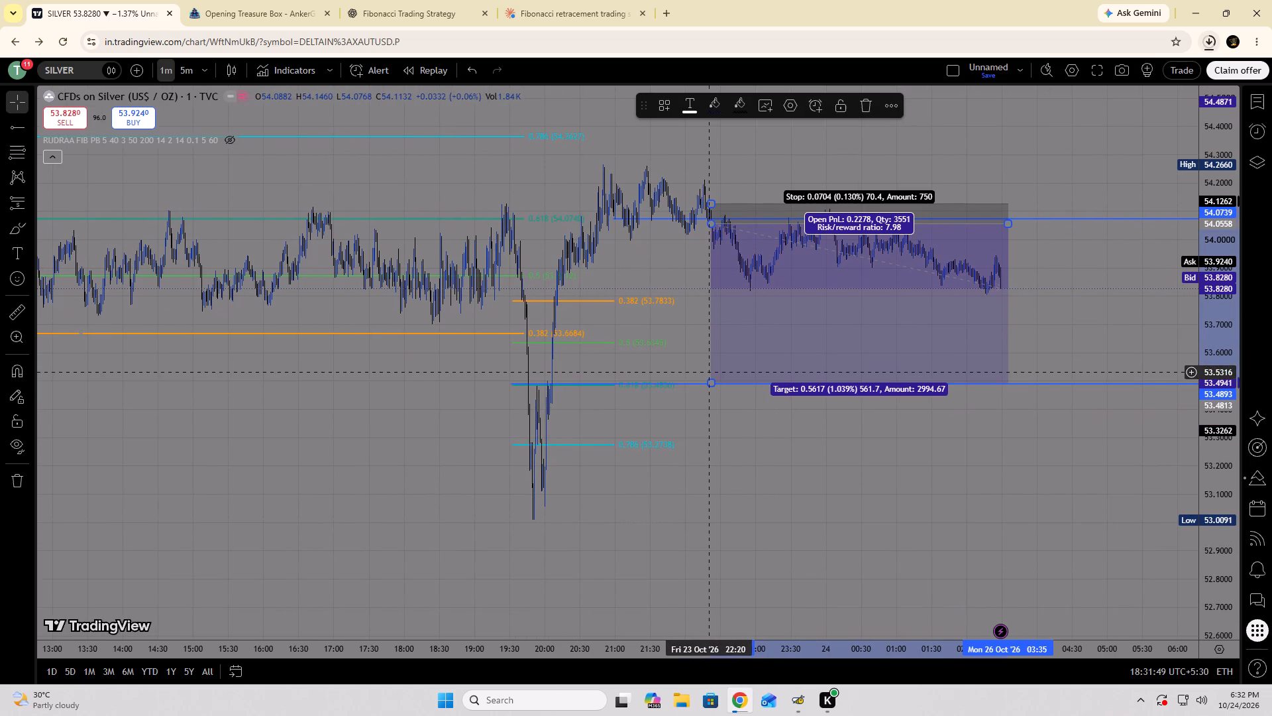
drag(712, 385, 732, 520)
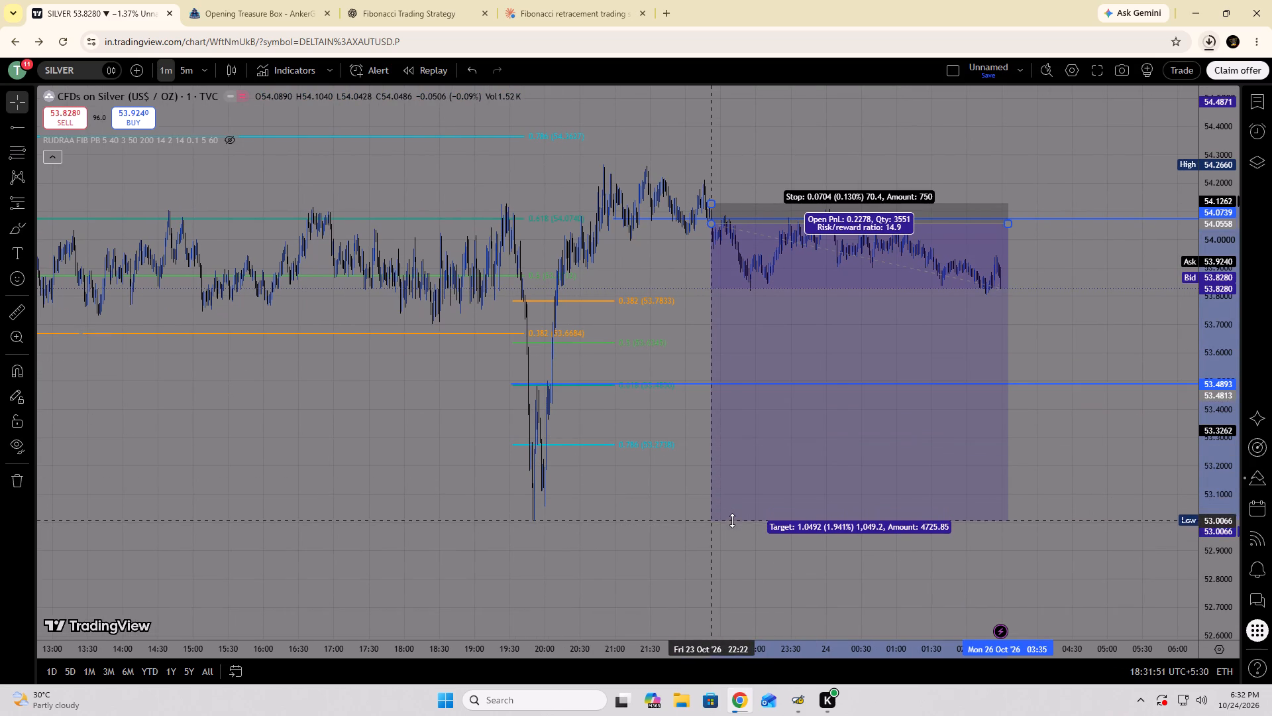
drag(732, 520, 732, 519)
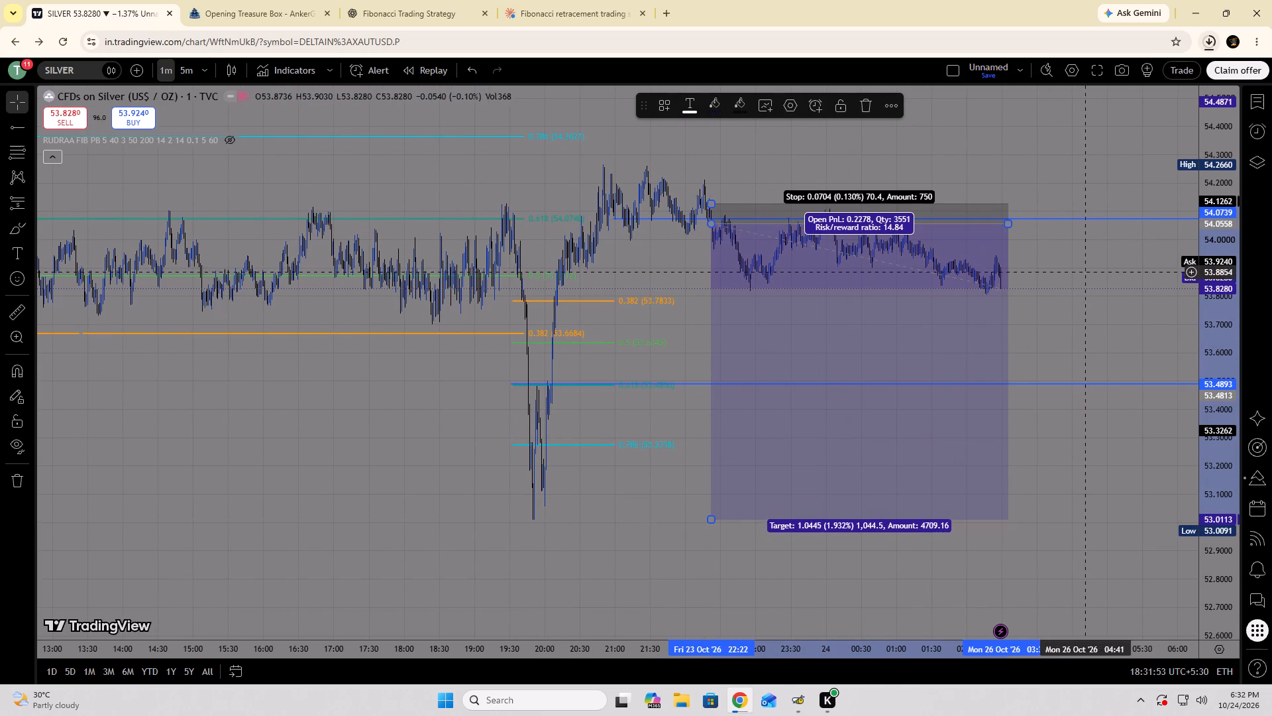
Extend the short position's end to about 06:36 on 26 October, just short of the long position.
drag(1038, 649, 975, 648)
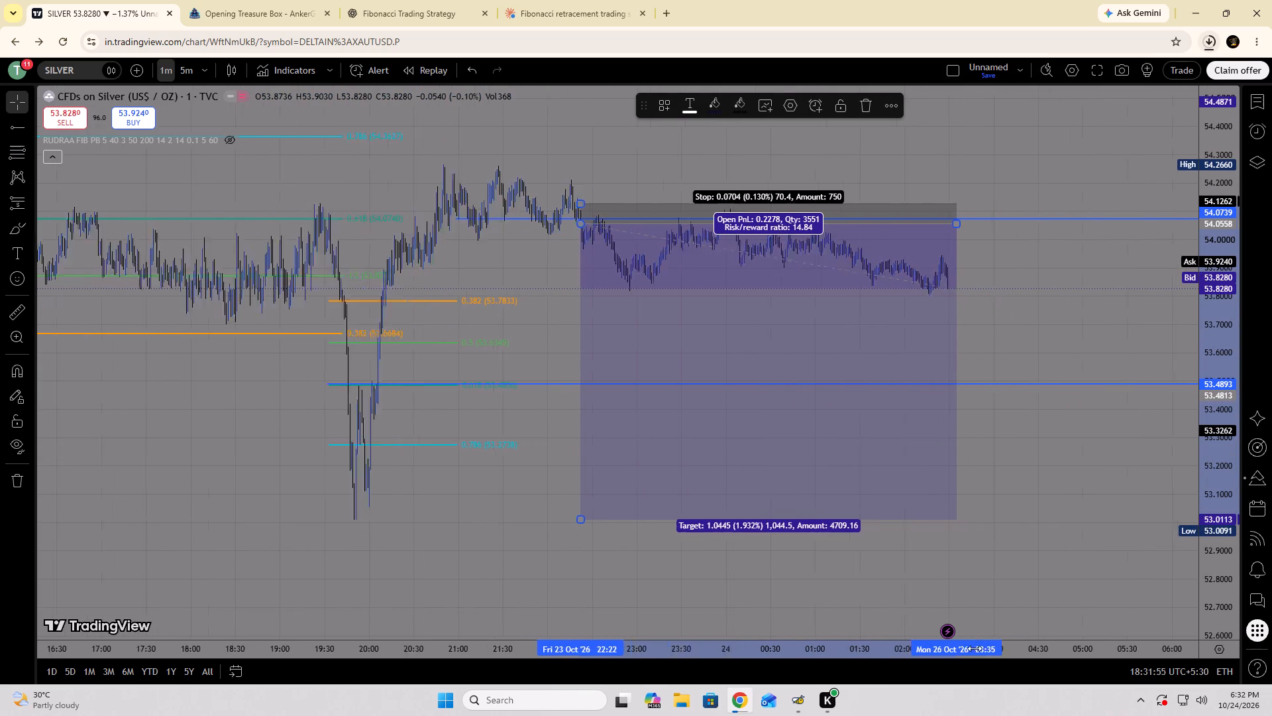
drag(975, 648, 1271, 650)
drag(819, 466, 376, 416)
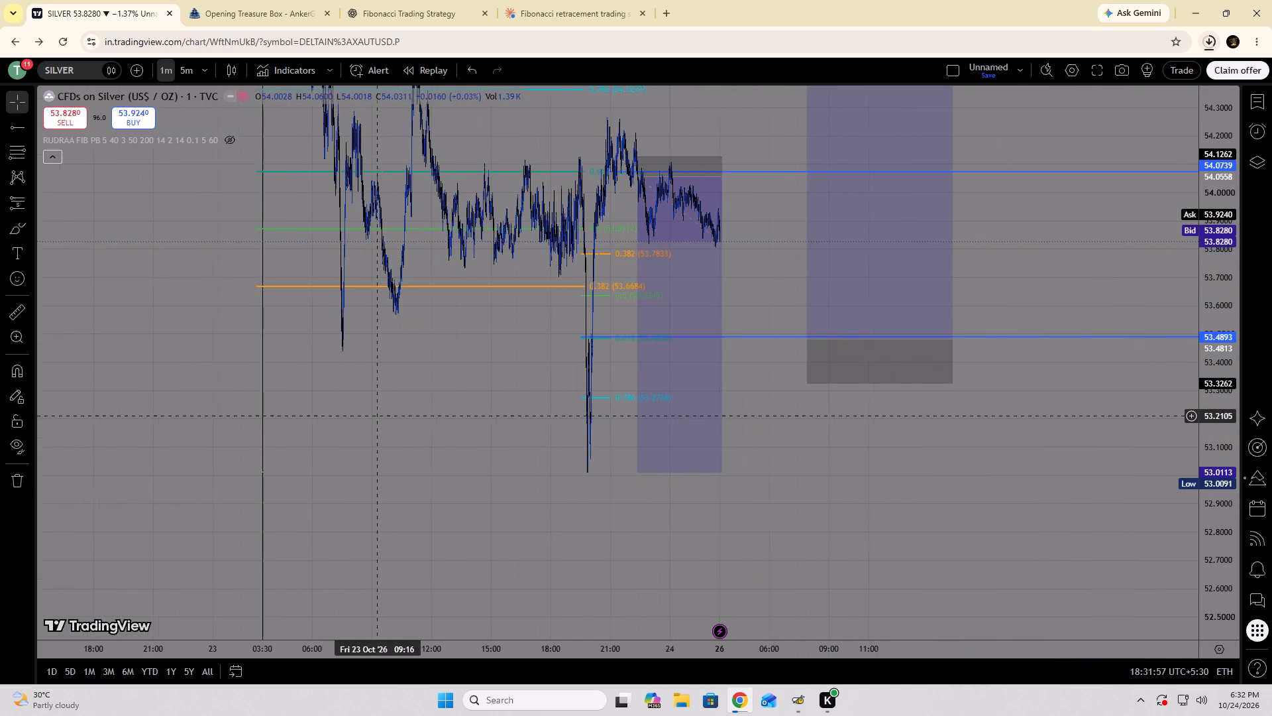
drag(376, 416, 387, 517)
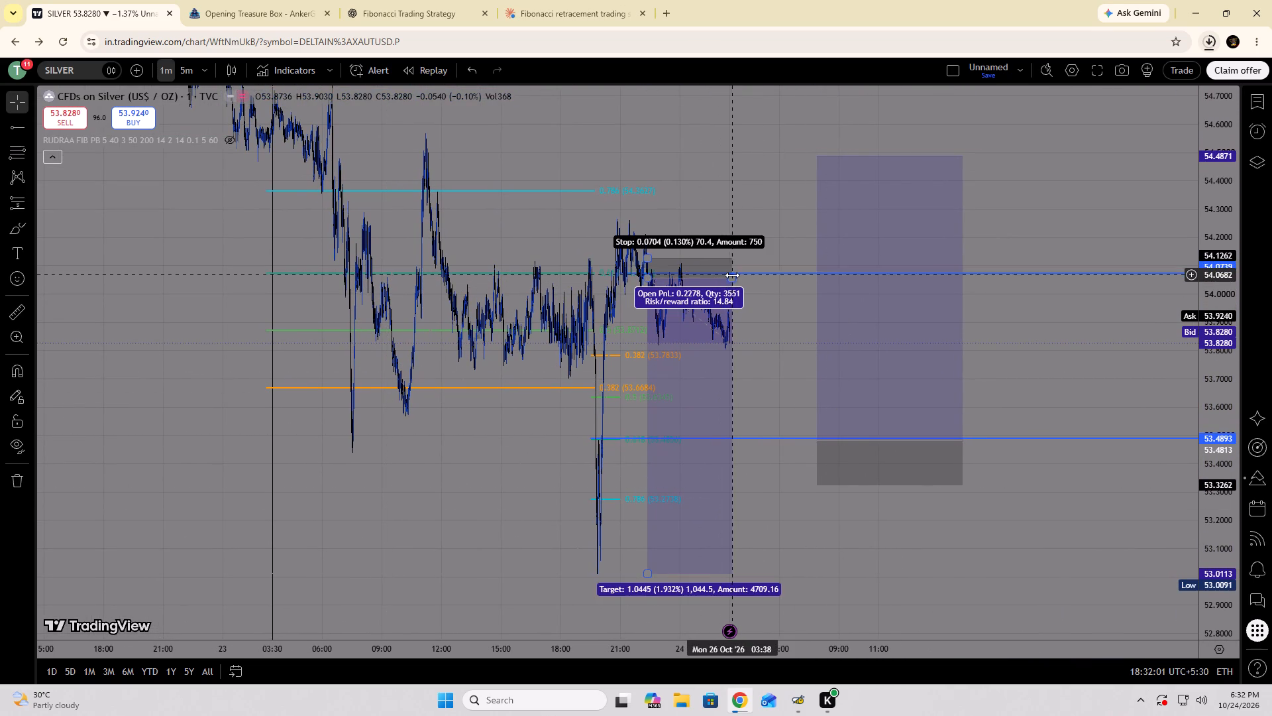
drag(732, 275, 791, 280)
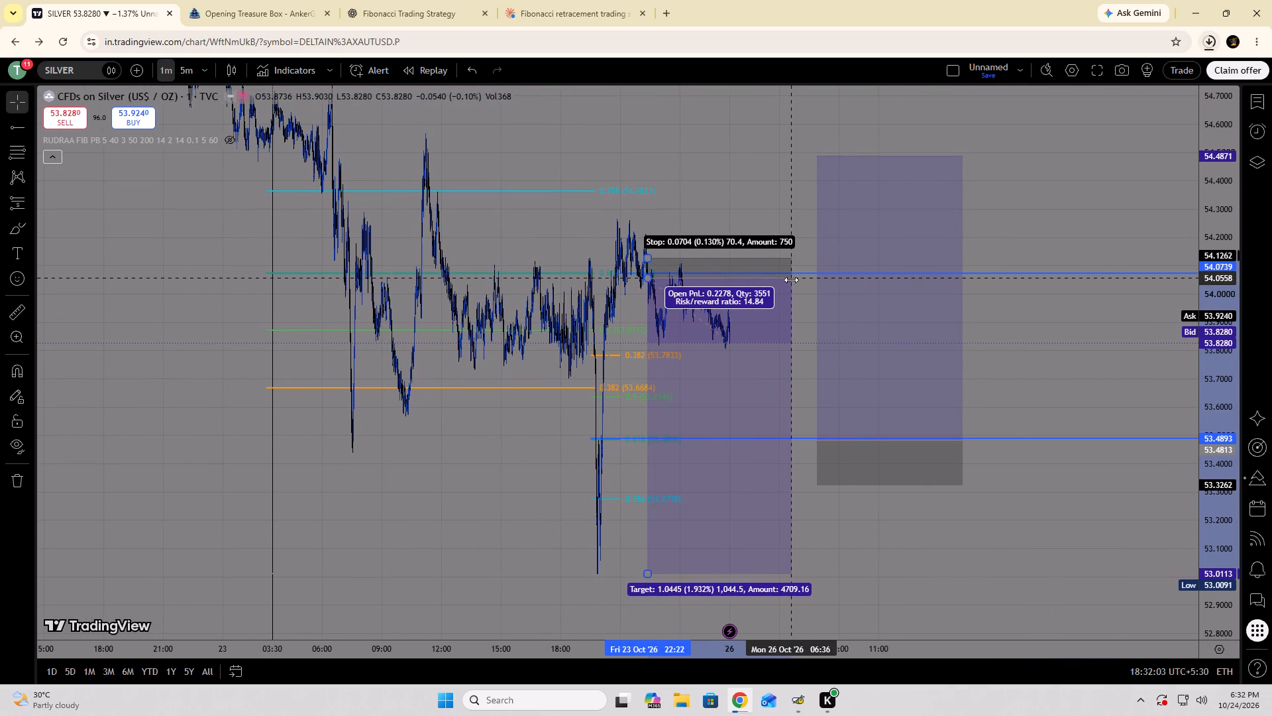
drag(791, 280, 794, 280)
click(1069, 333)
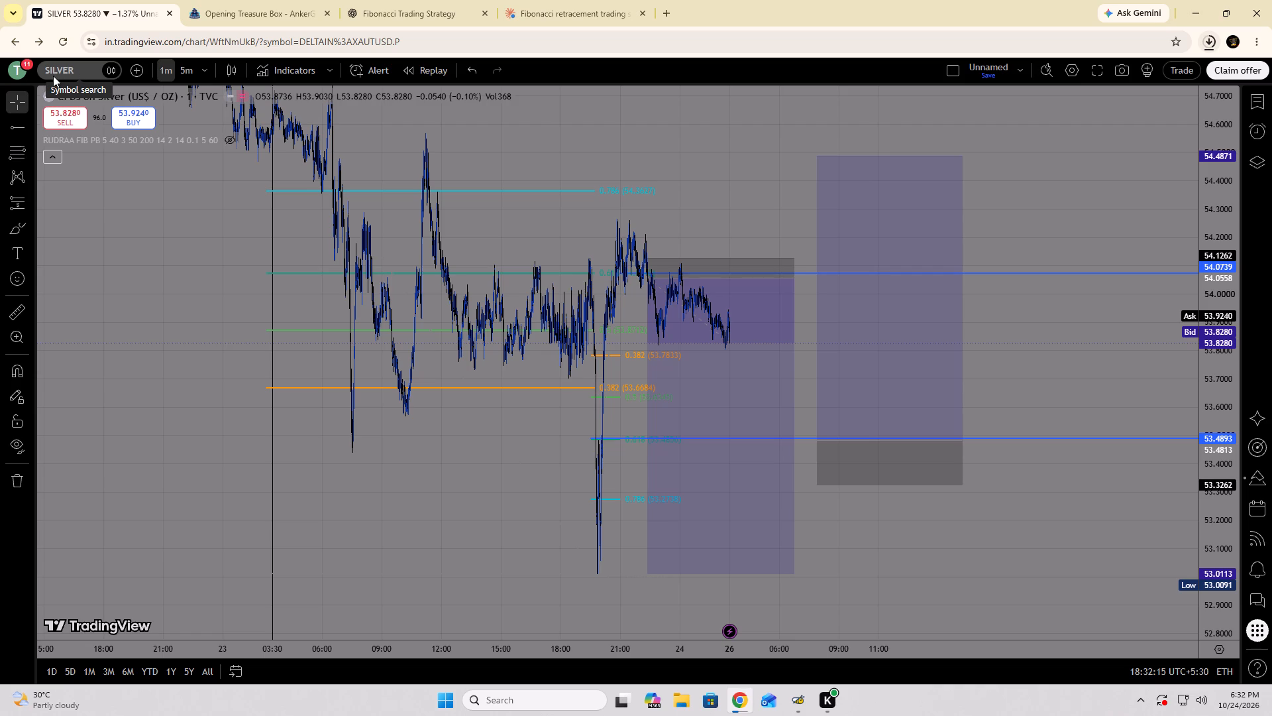
Draw a descending parallel channel over the highs from about 03:36 on 23 October at 54.75 to 53.49, about 0.05 wide.
drag(1230, 239, 1230, 241)
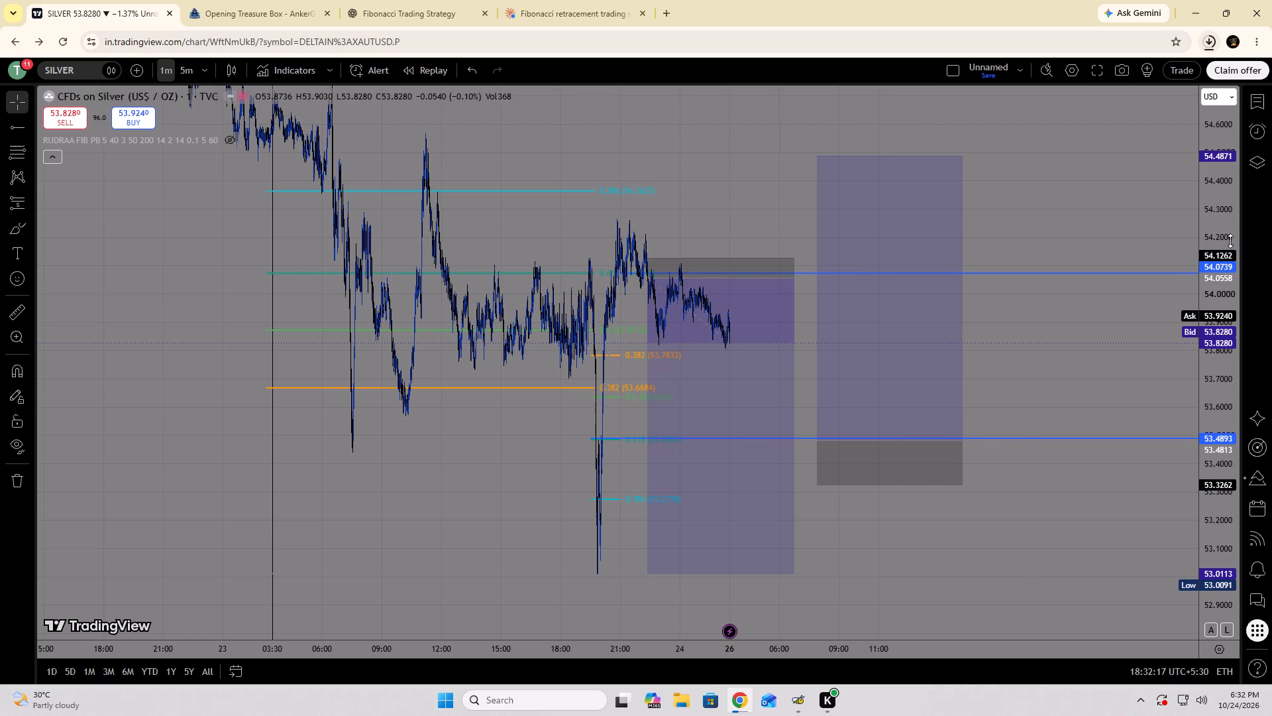
drag(1230, 241, 1271, 405)
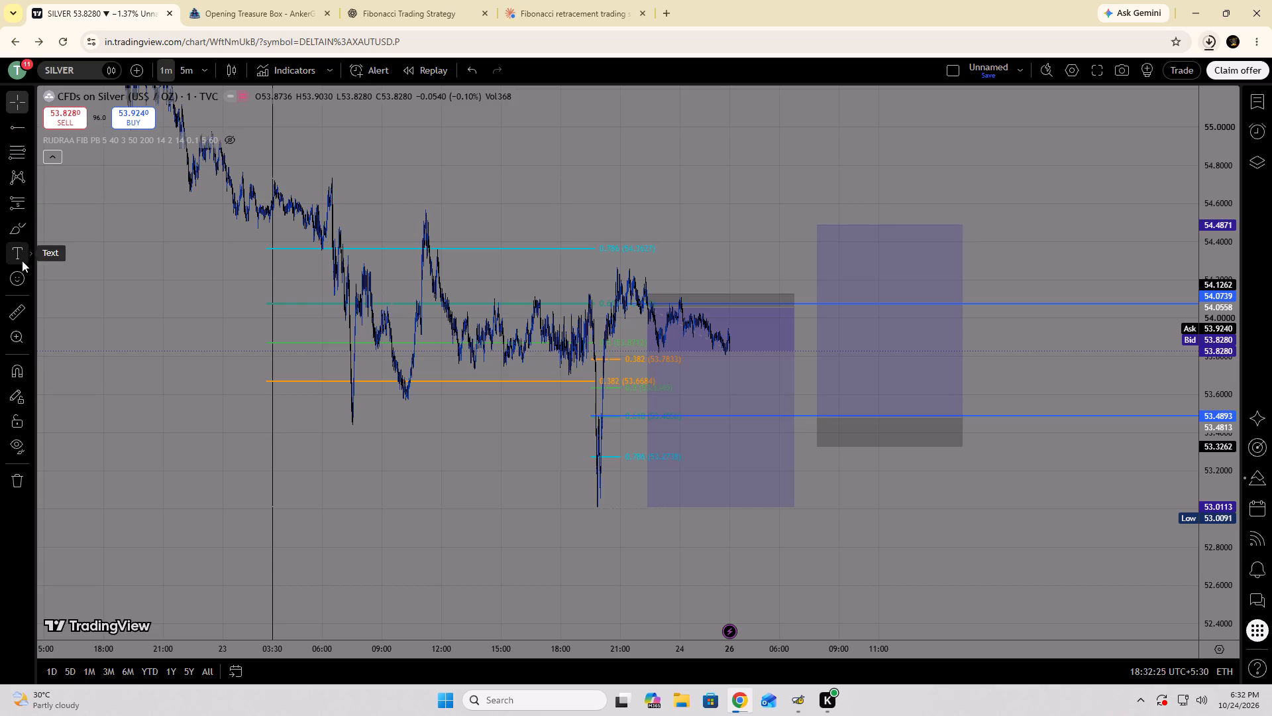
click(34, 233)
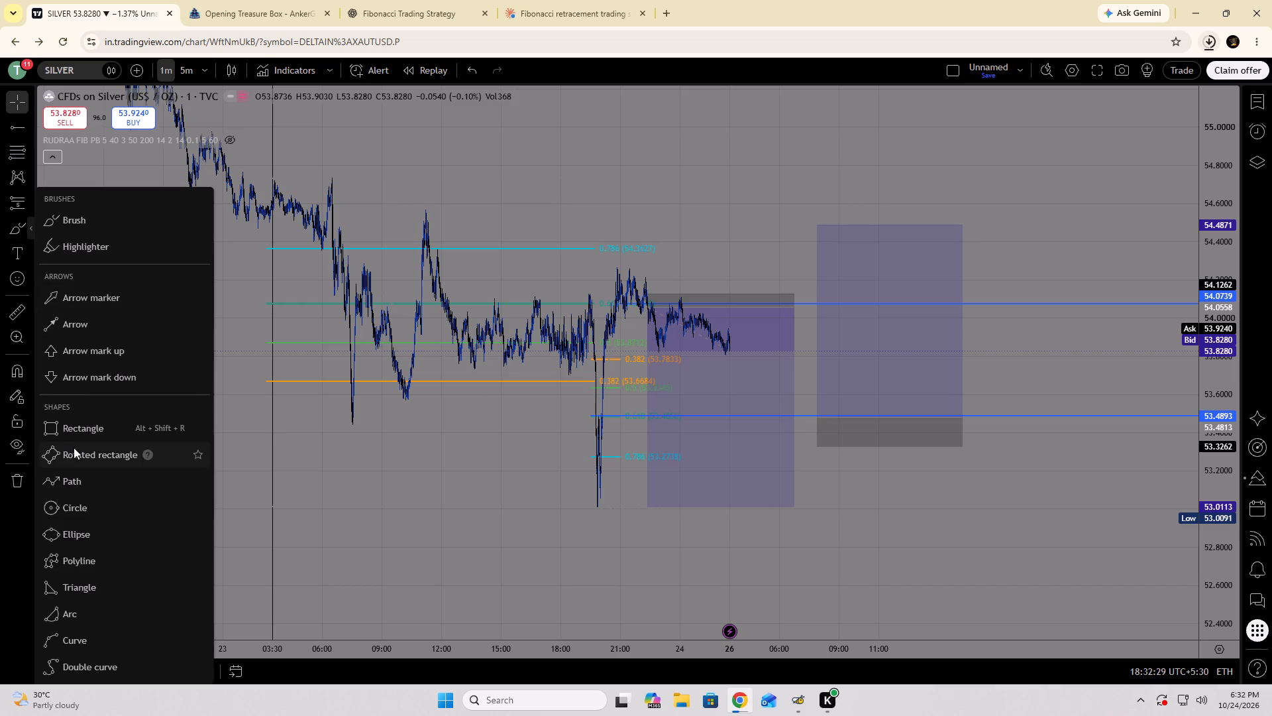
click(109, 179)
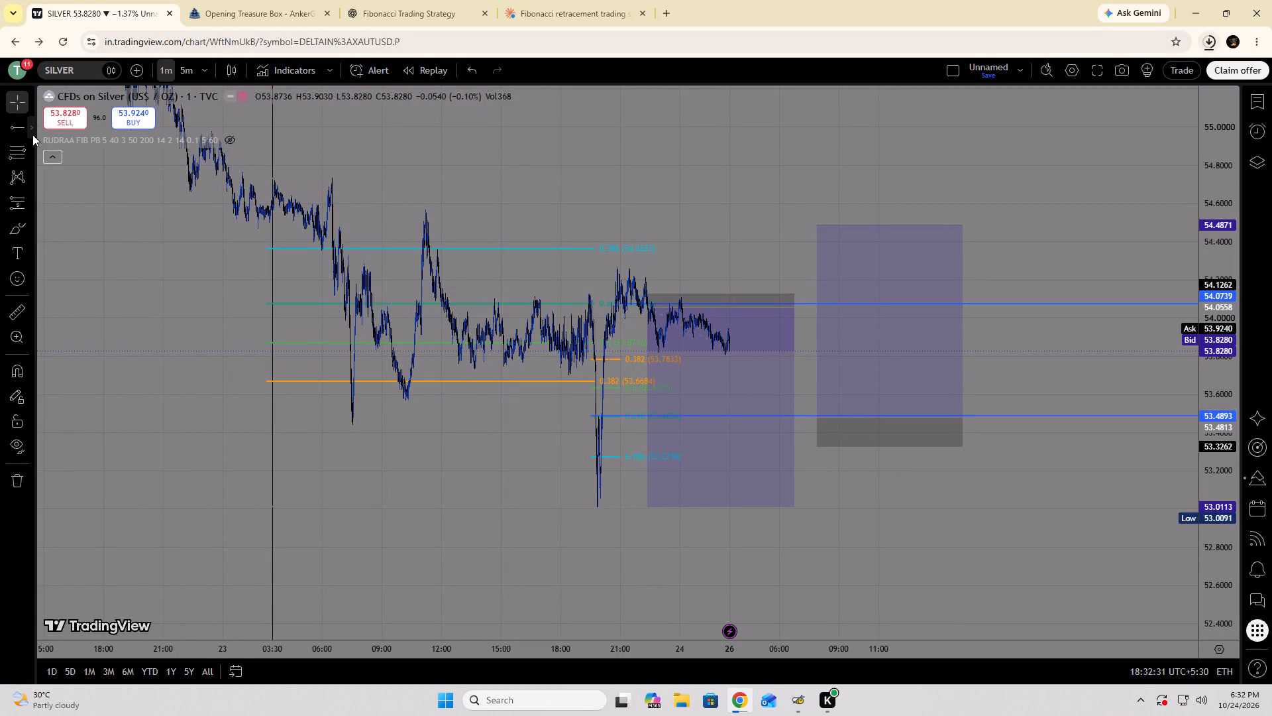
click(32, 134)
click(111, 408)
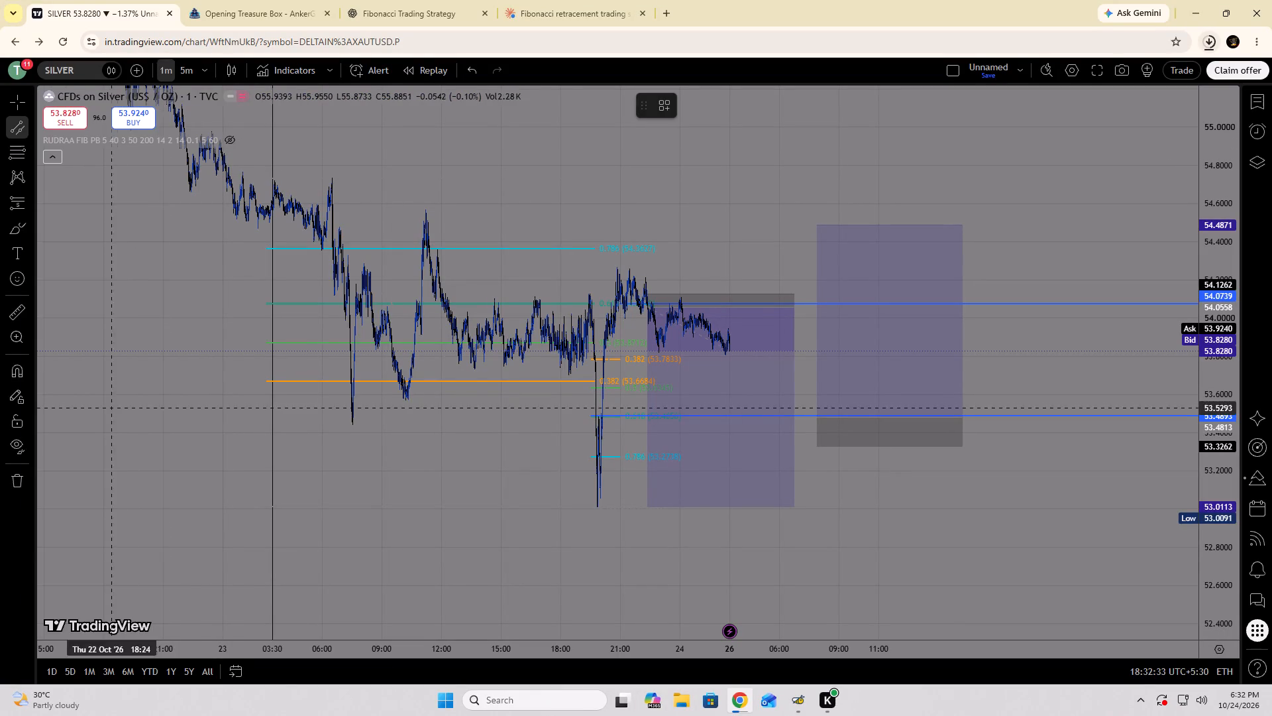
click(274, 174)
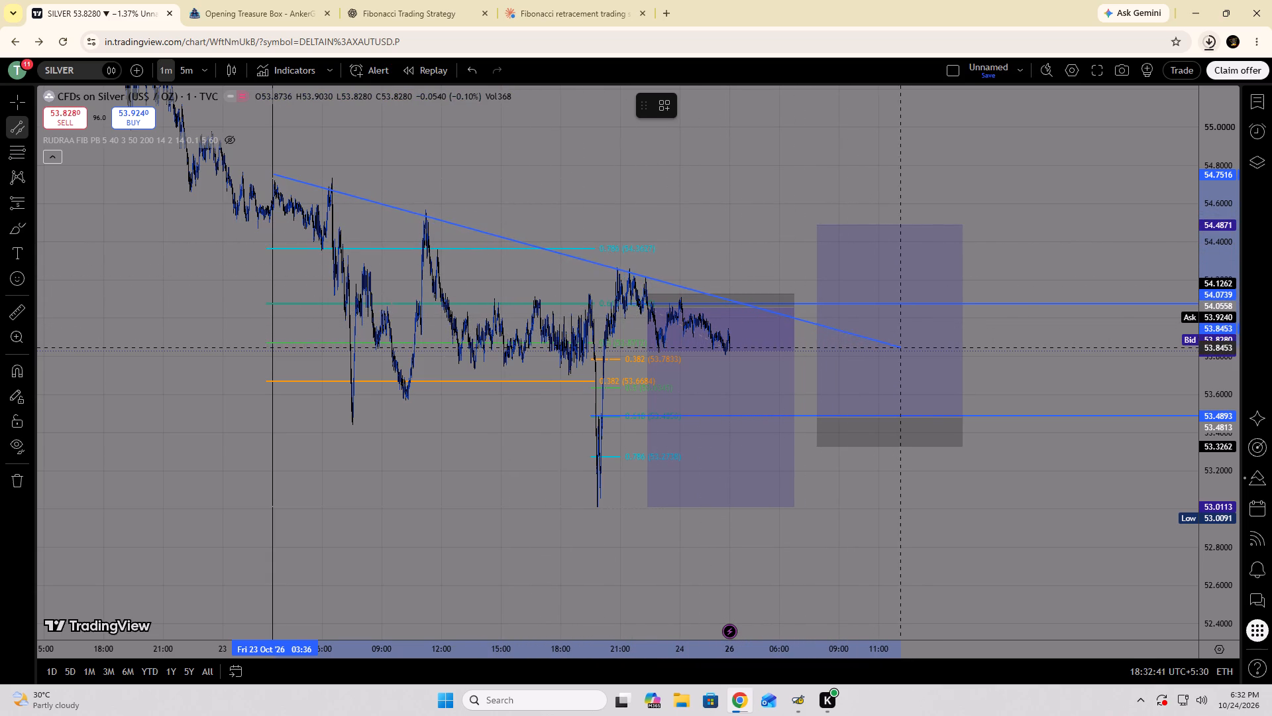
click(1151, 414)
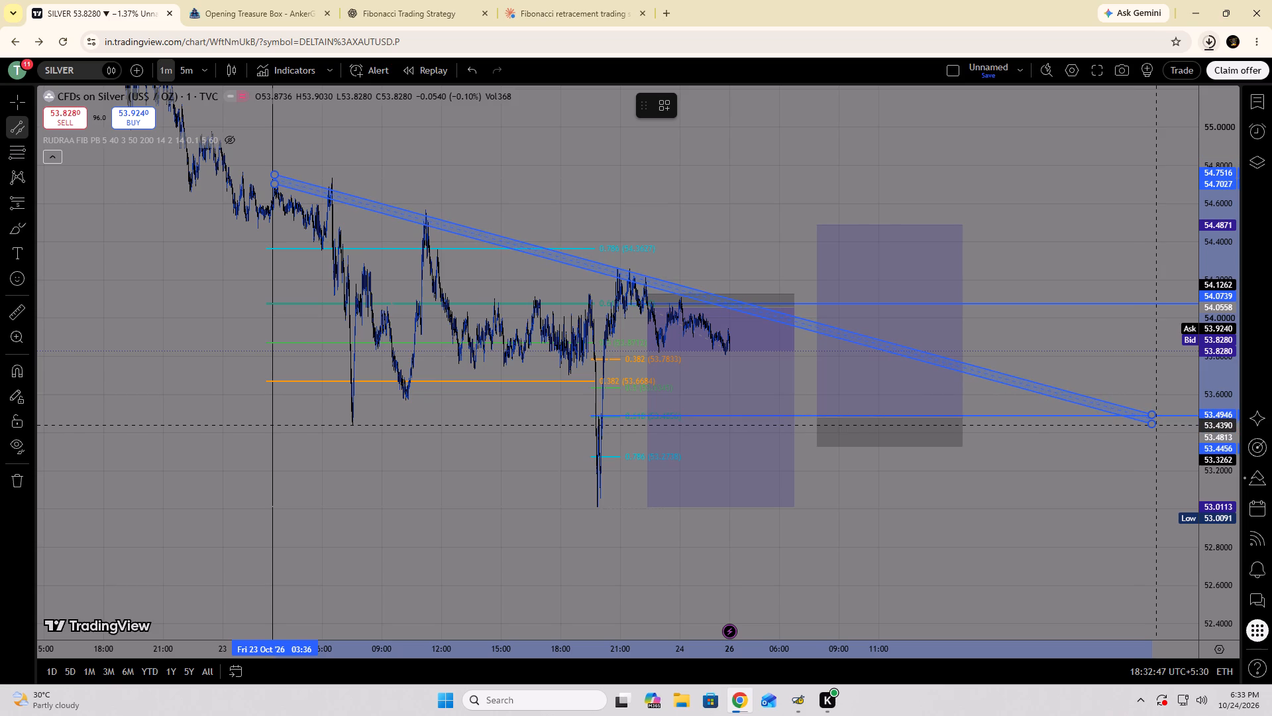
click(1156, 425)
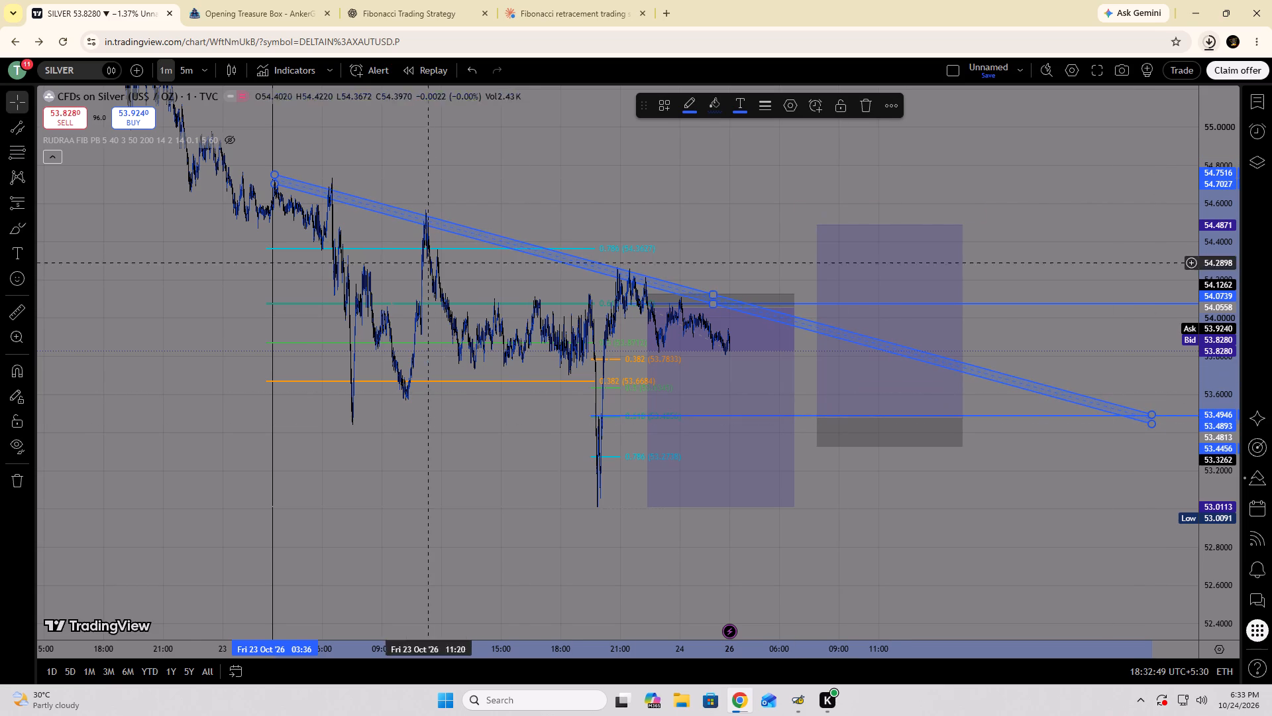
Raise the starting point of the descending channel's upper line to about 54.82, near 03:36 on 23 October.
drag(277, 176, 277, 161)
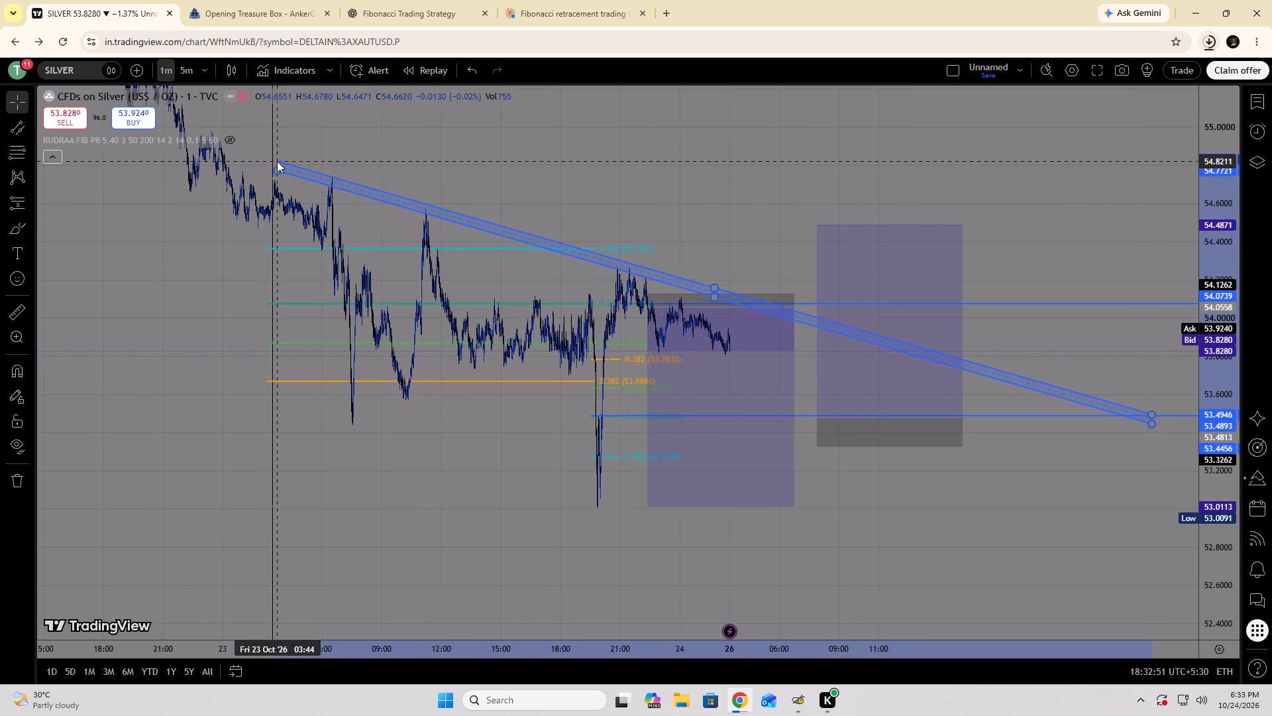
drag(277, 161, 270, 160)
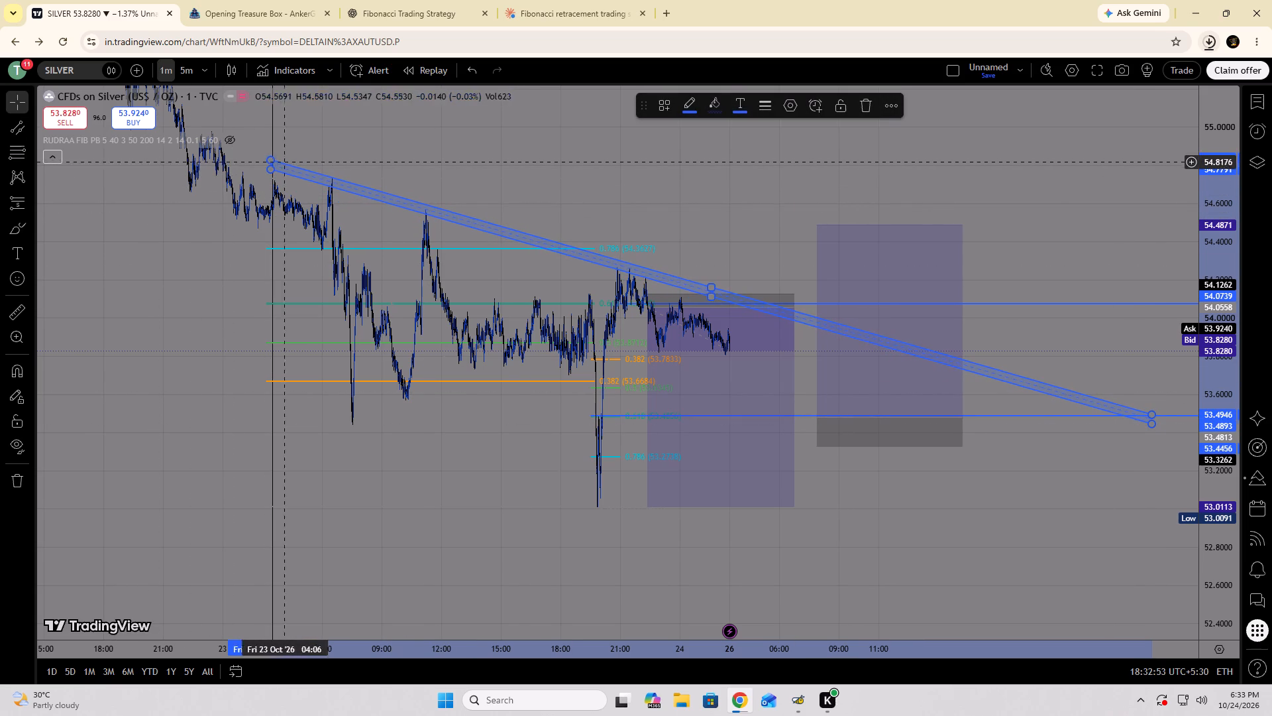
Shorten the descending channel's far end and raise it until its lower line ends at about 53.49.
click(484, 196)
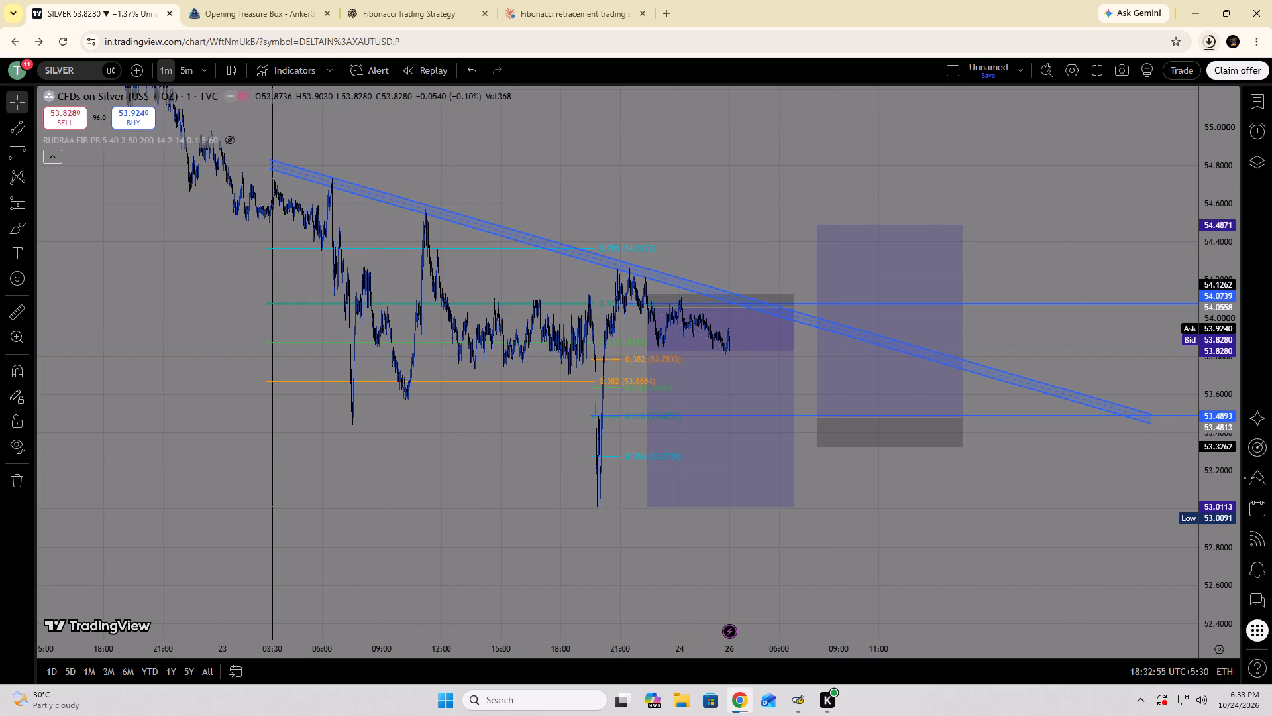
drag(1153, 426, 1140, 427)
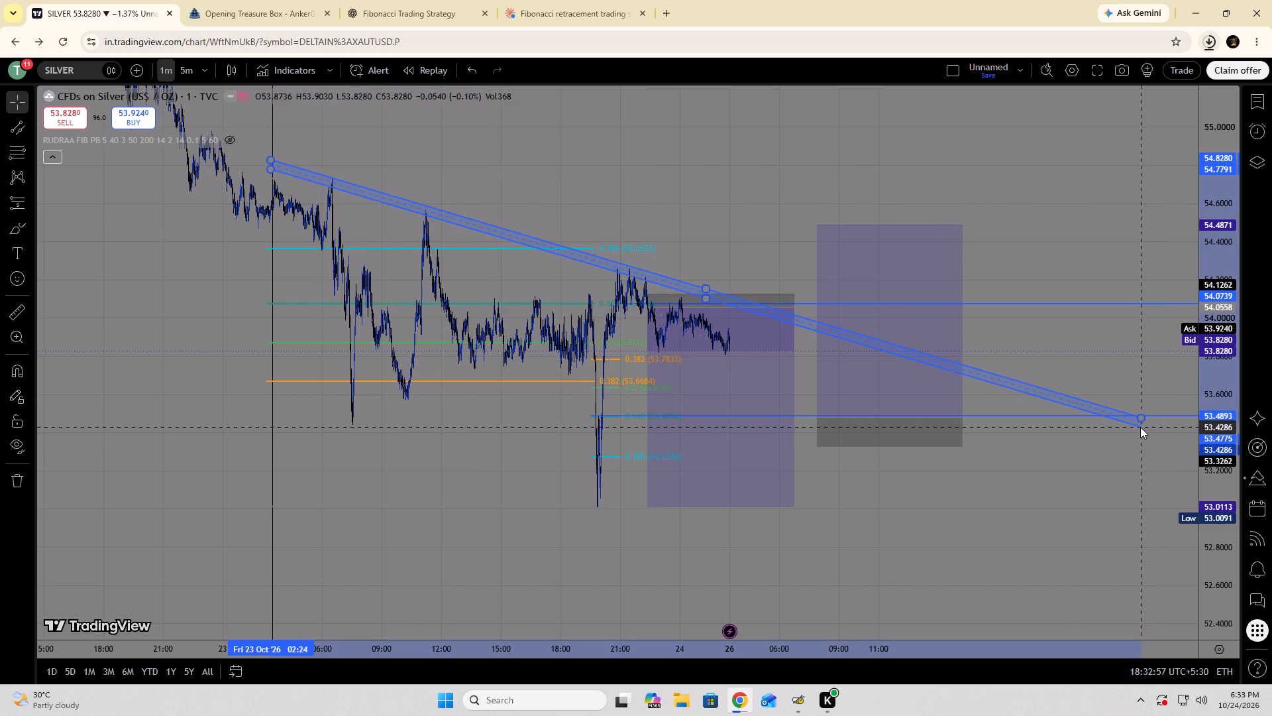
drag(1140, 427, 1120, 414)
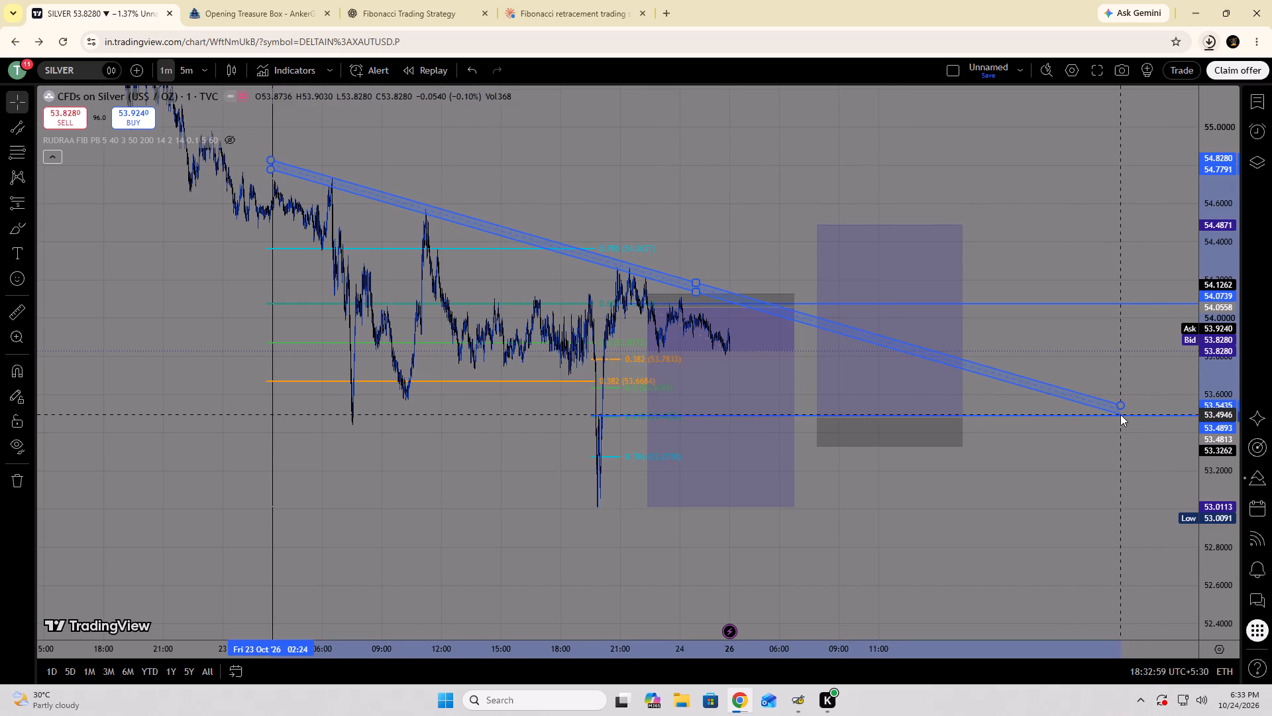
drag(1120, 414, 1119, 414)
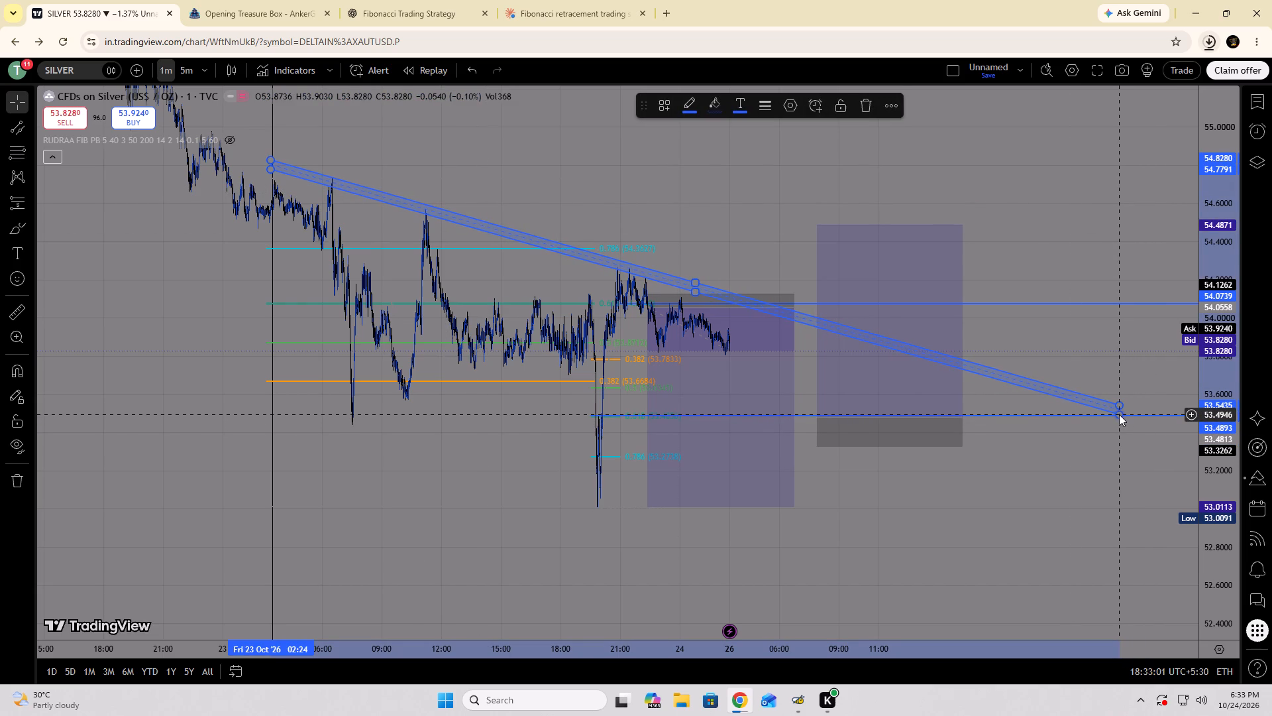
click(1046, 247)
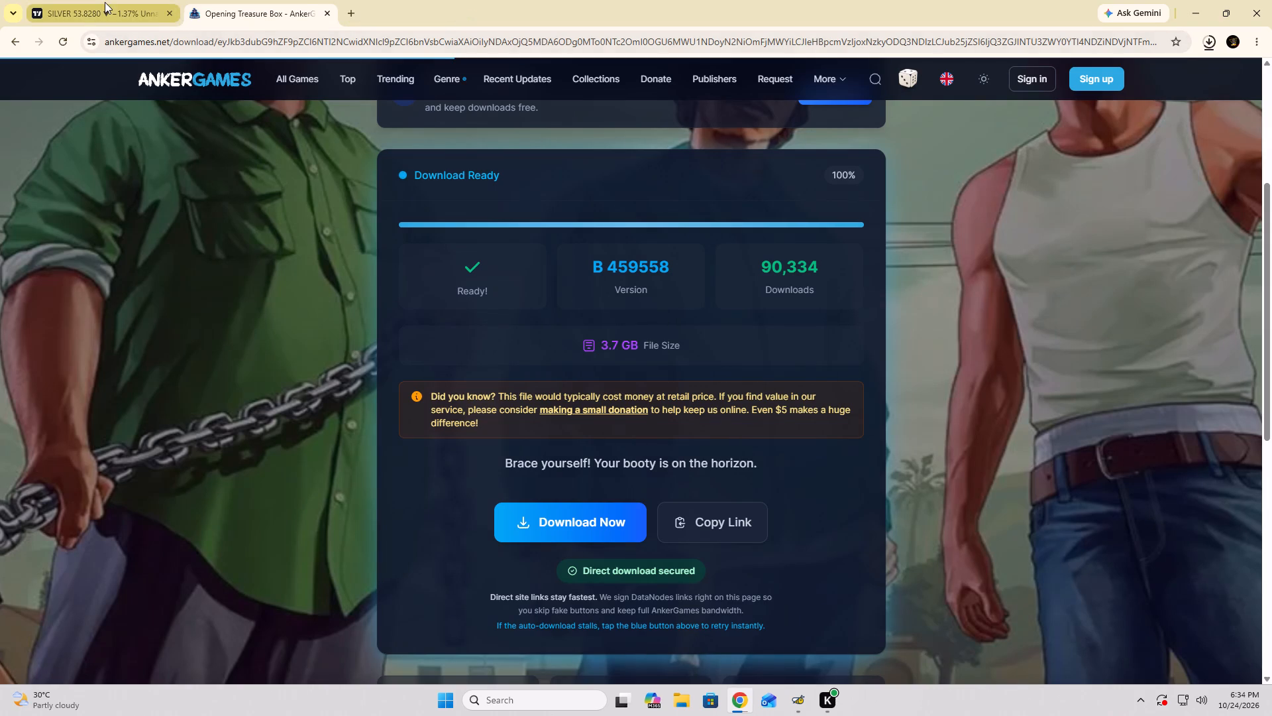
click(105, 2)
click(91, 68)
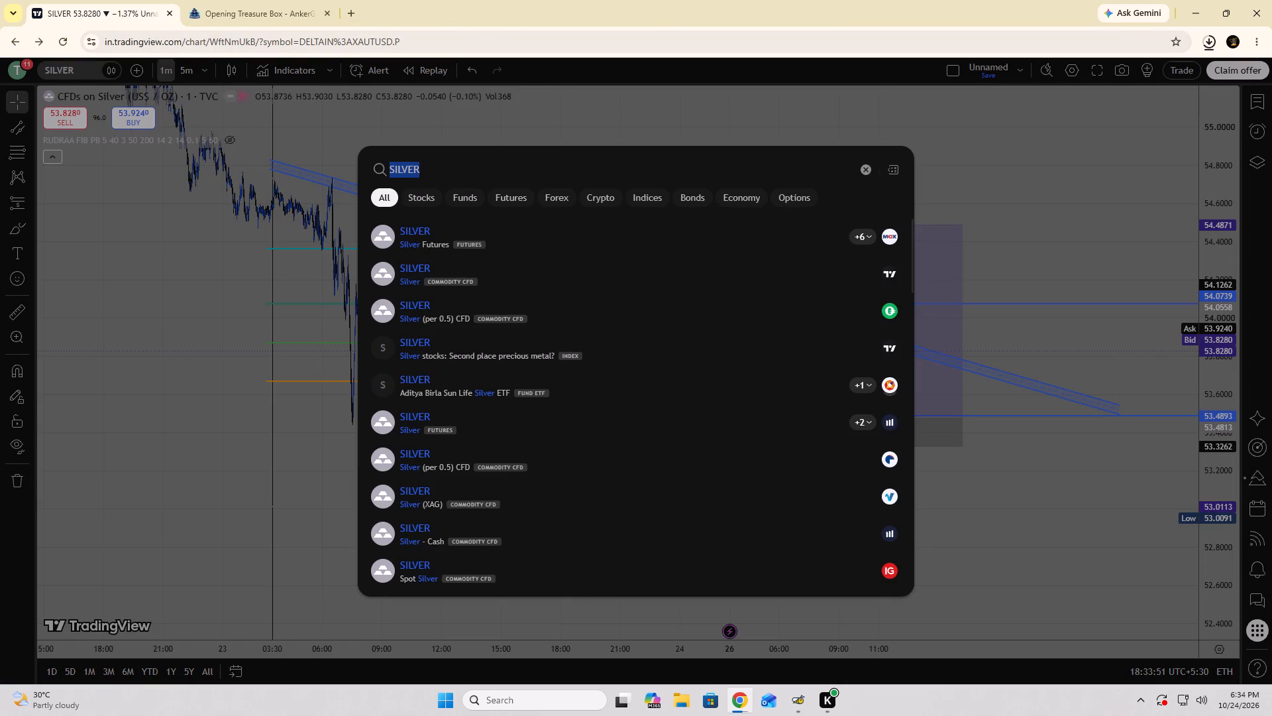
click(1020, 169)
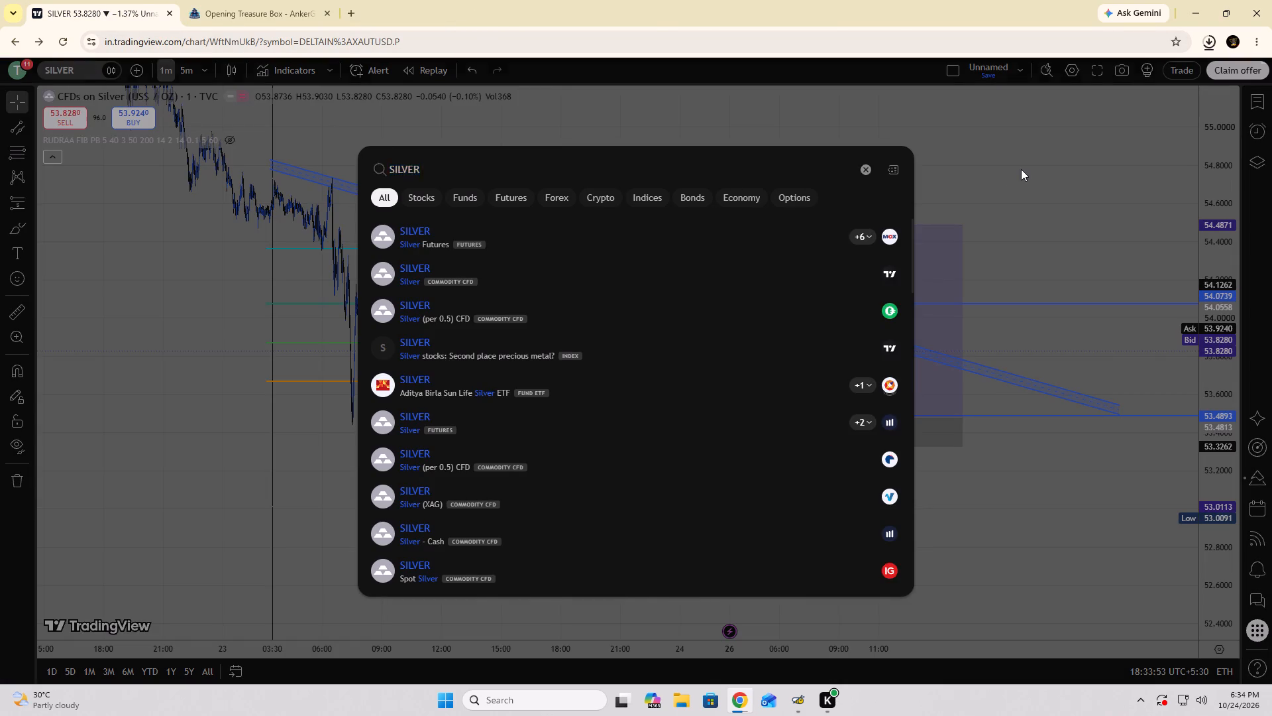
Draw a rectangle over the sideways range from about 11:58 at 54.07 to 19:54 at 53.76 on 23 October.
drag(686, 188, 796, 278)
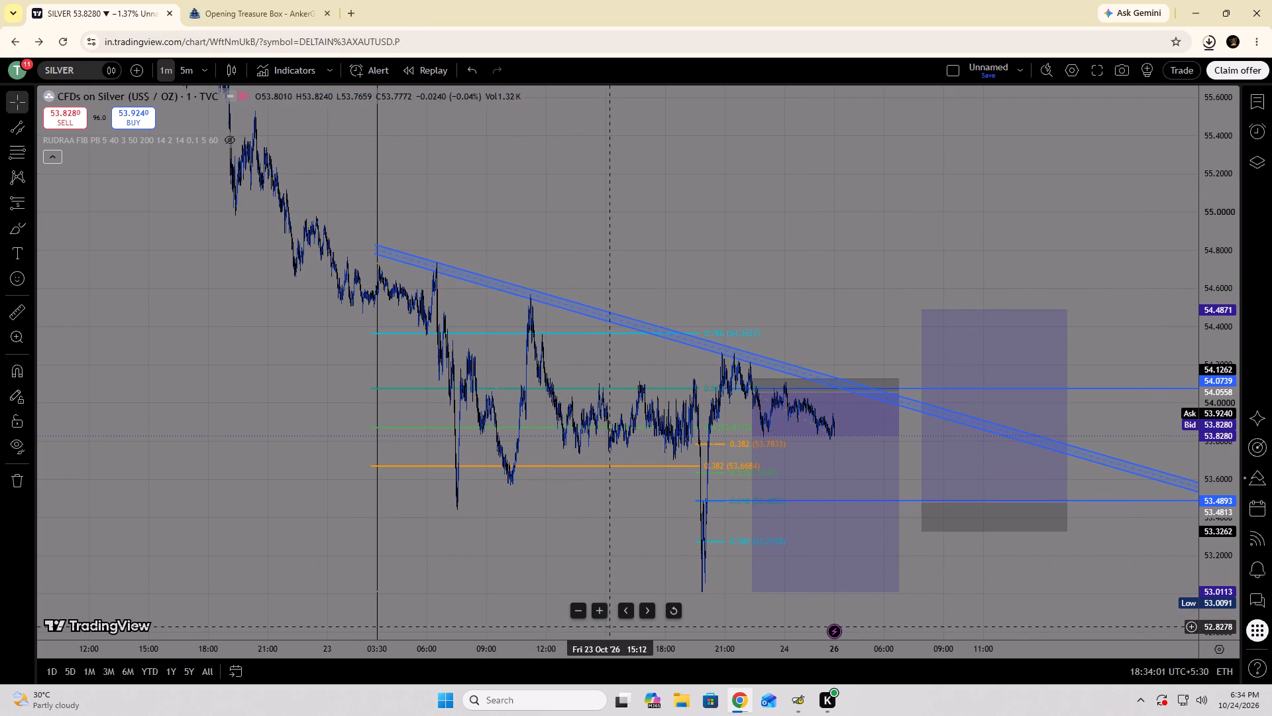
drag(611, 650, 193, 651)
drag(269, 538, 709, 558)
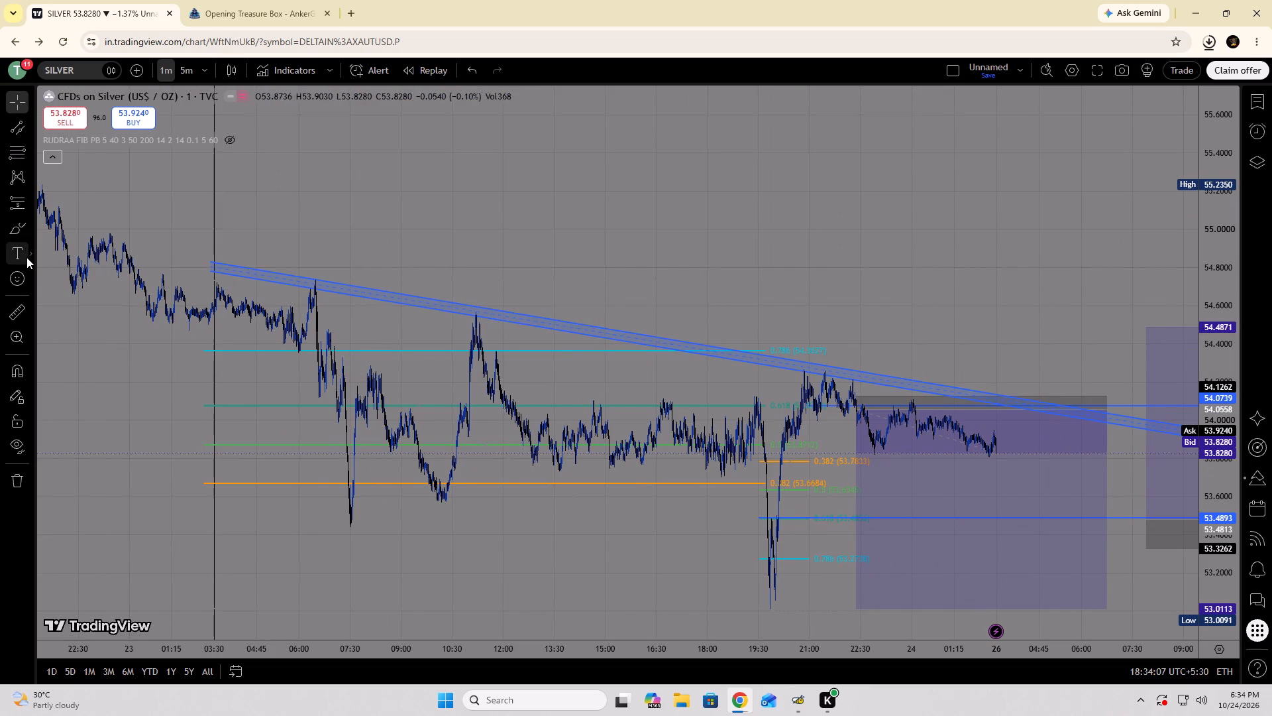
click(26, 257)
click(28, 226)
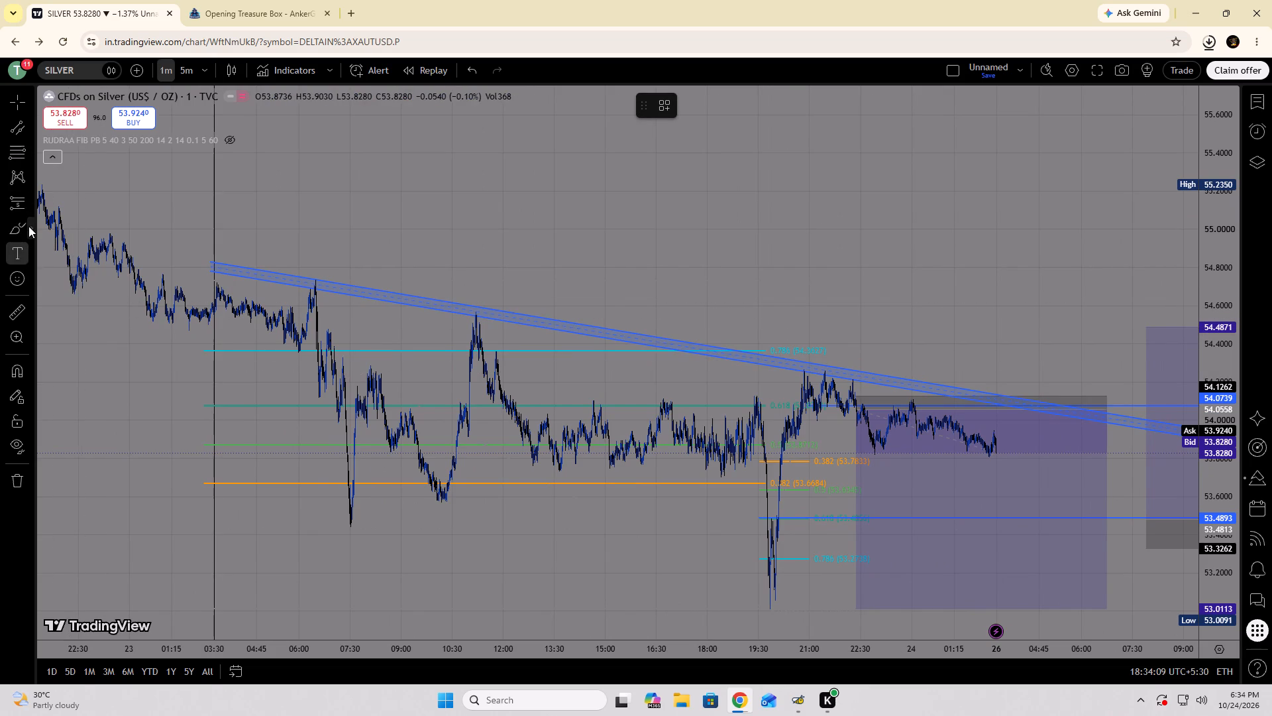
click(68, 422)
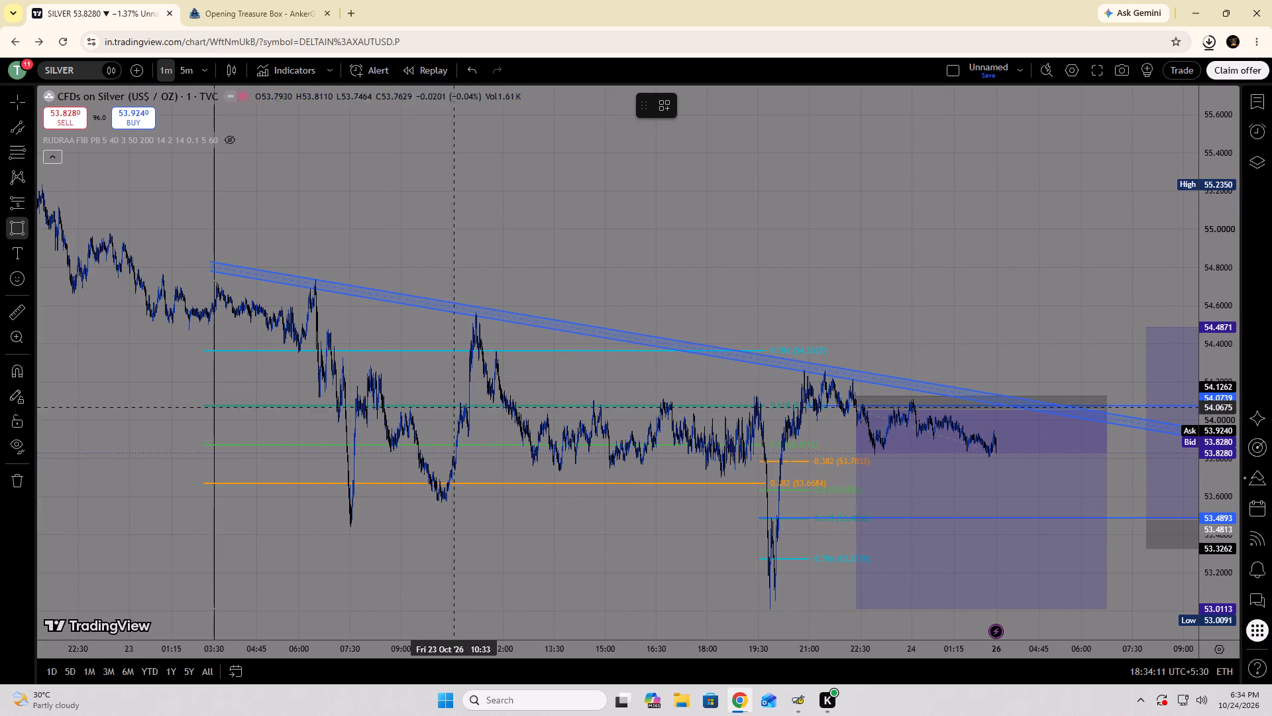
click(502, 406)
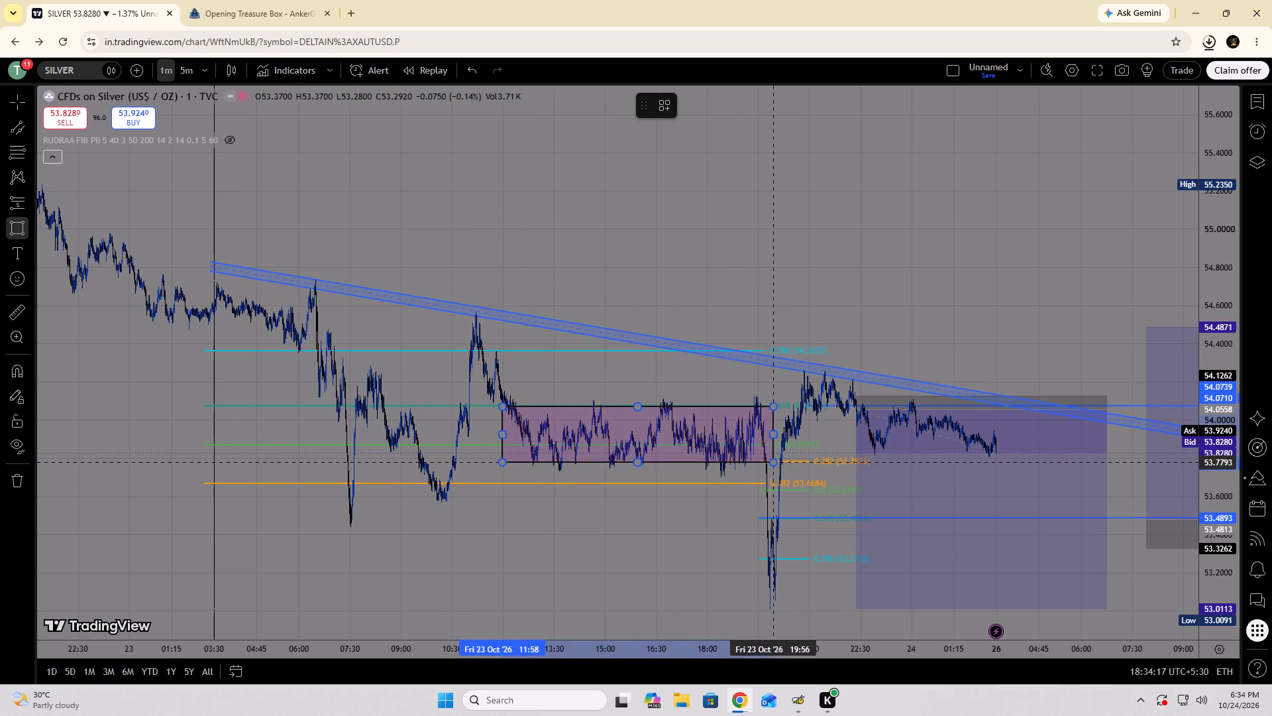
click(772, 466)
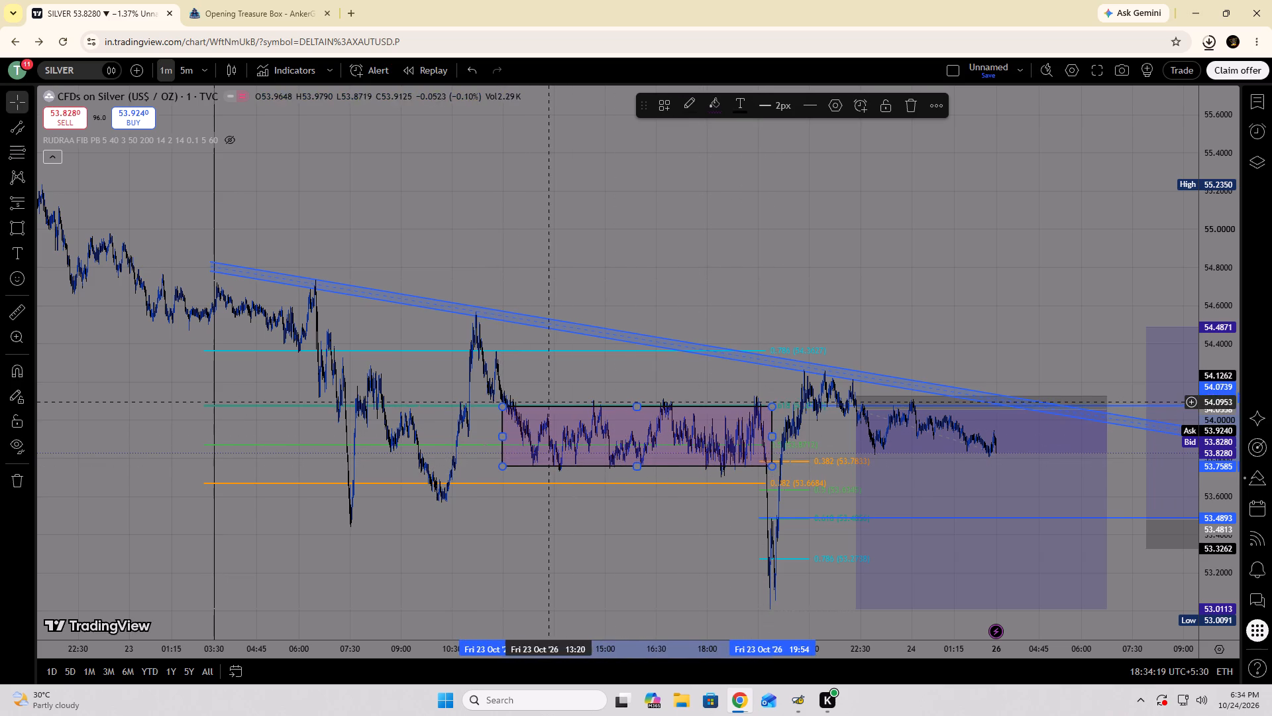
Fit the rectangle to the range by raising its top to about 54.11 and lowering its bottom to about 53.74.
click(632, 405)
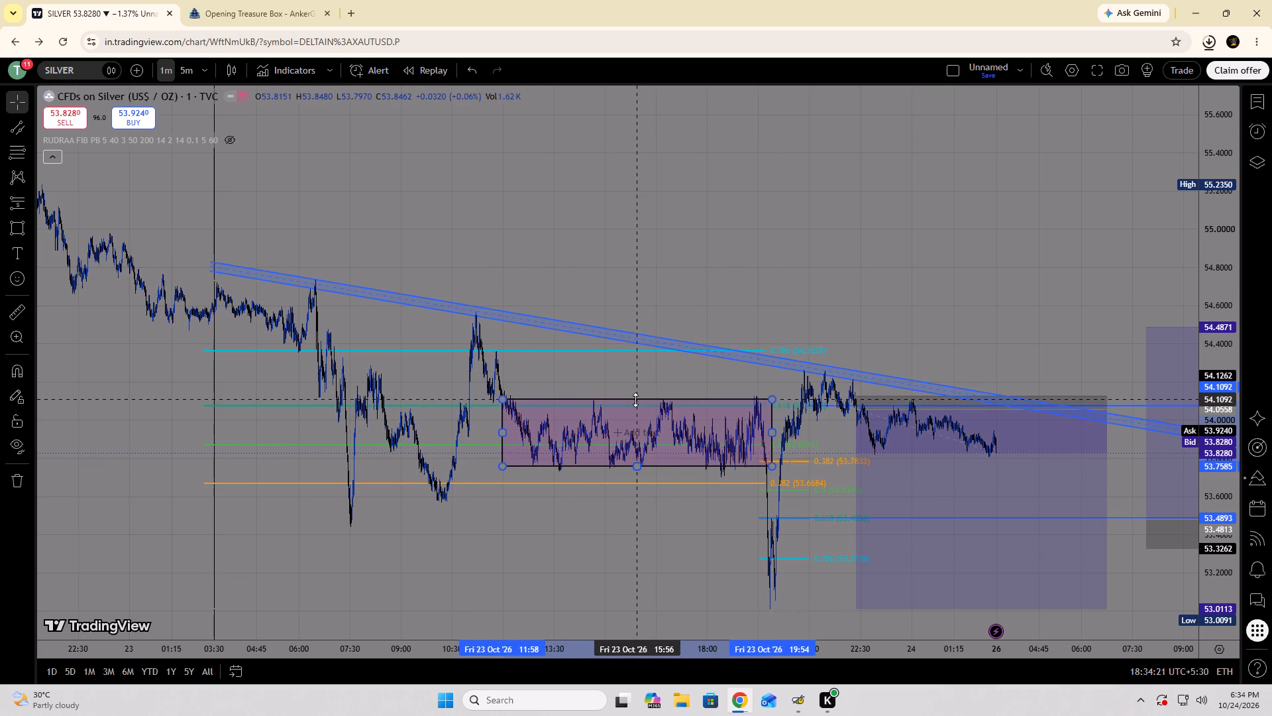
click(633, 462)
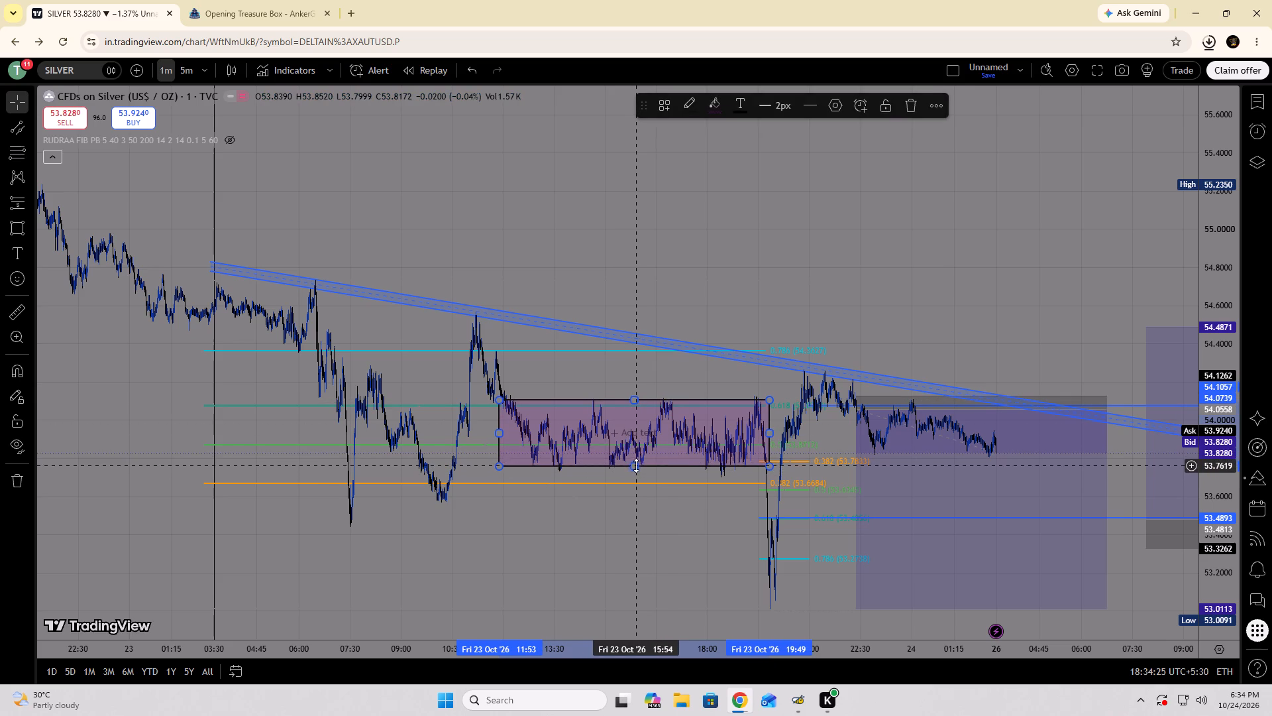
click(636, 465)
click(666, 375)
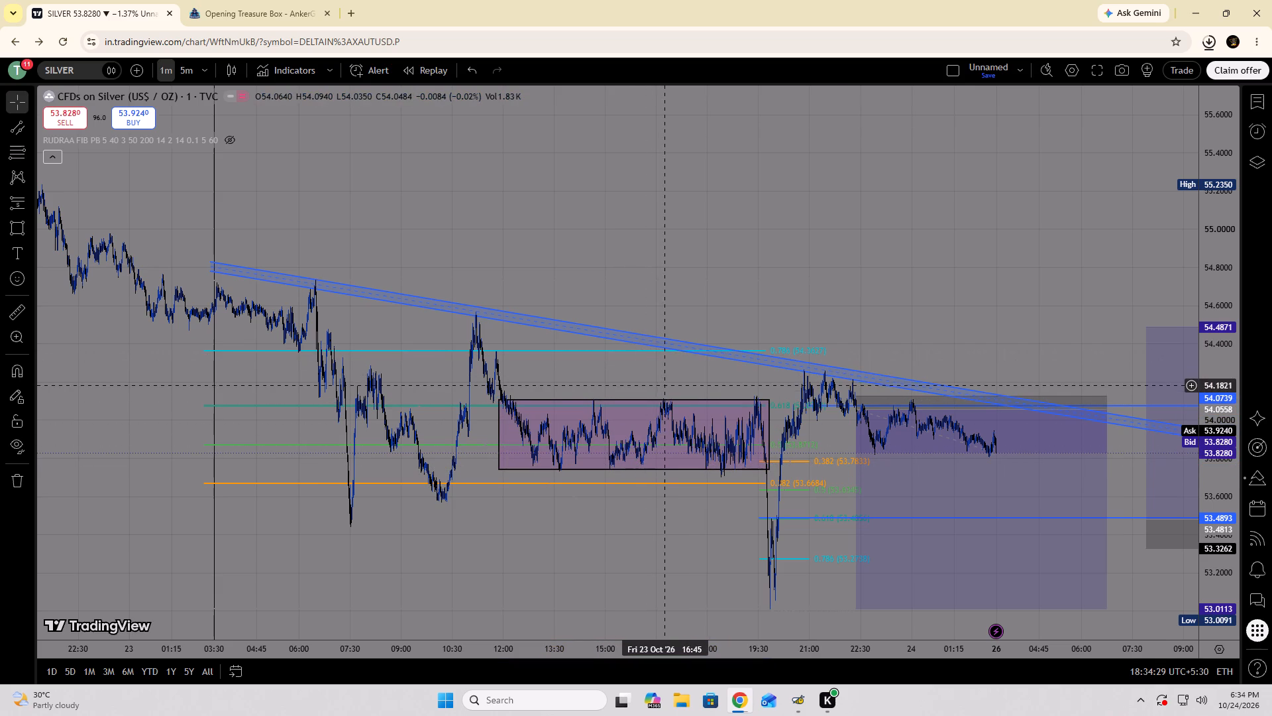
Extend the rectangle's end past the latest candles to the end of the short position on 26 October.
drag(673, 366, 569, 357)
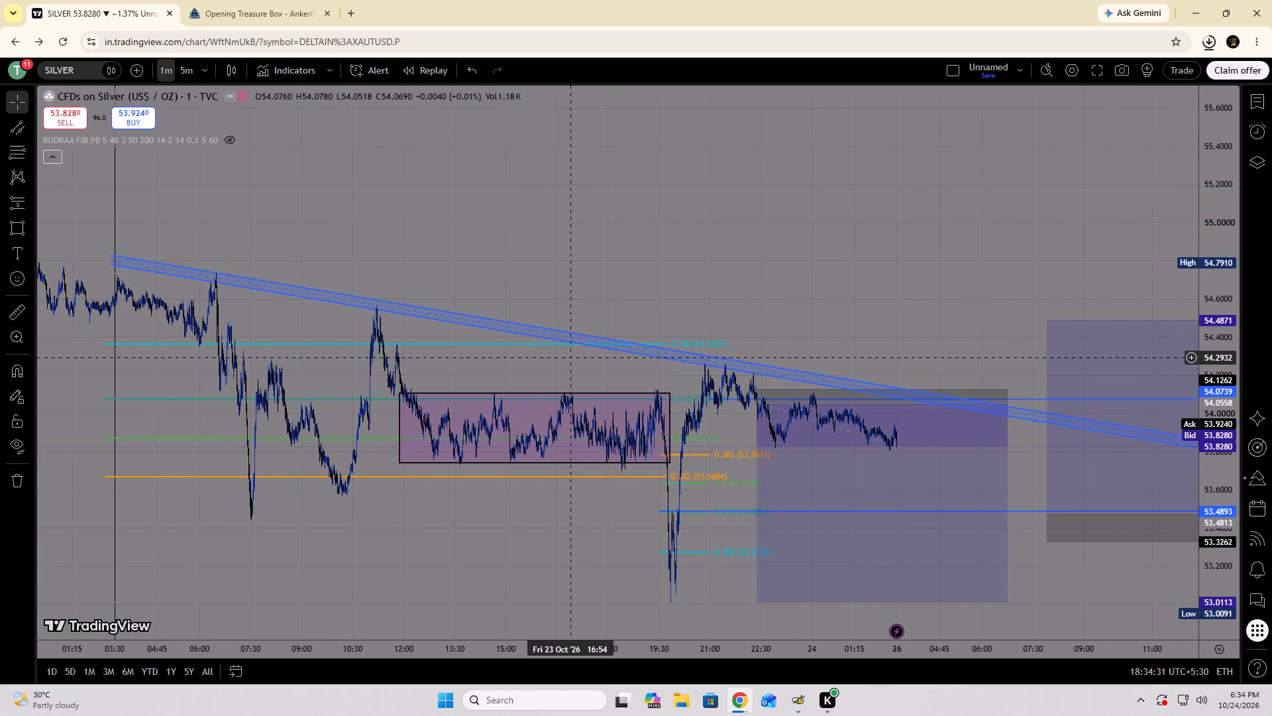
drag(569, 357, 425, 374)
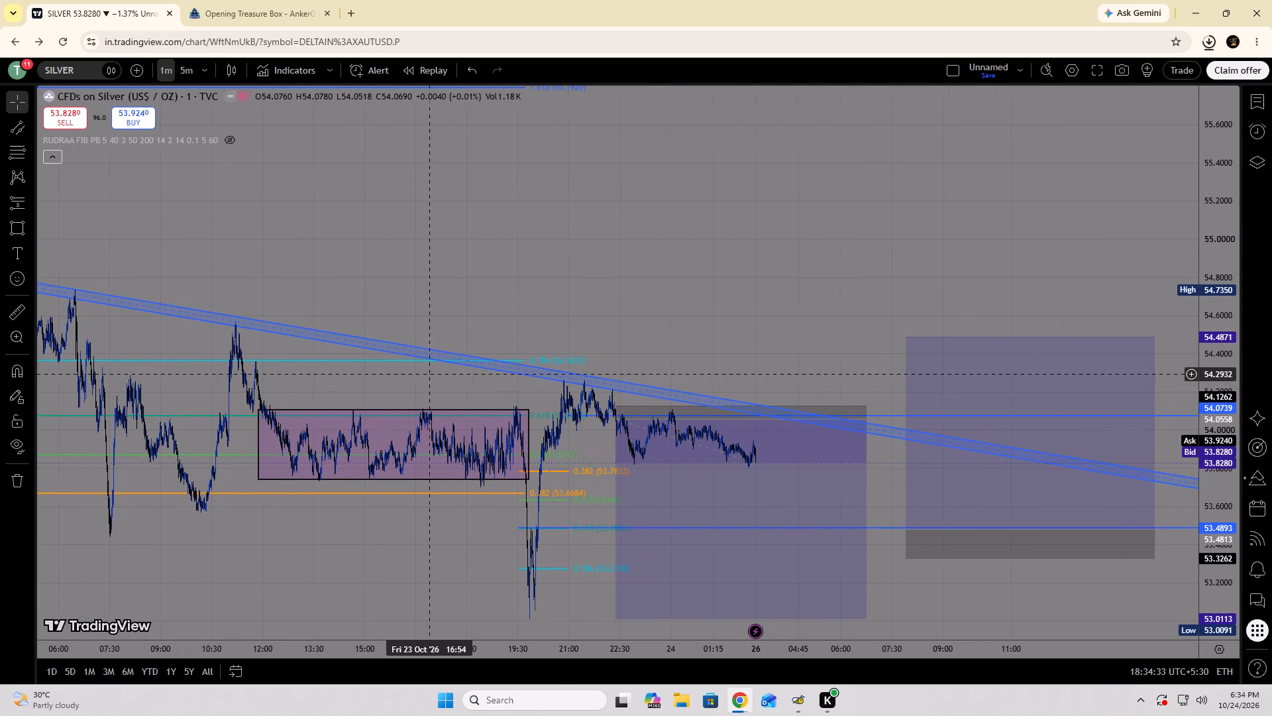
drag(425, 374, 390, 374)
click(431, 430)
click(488, 446)
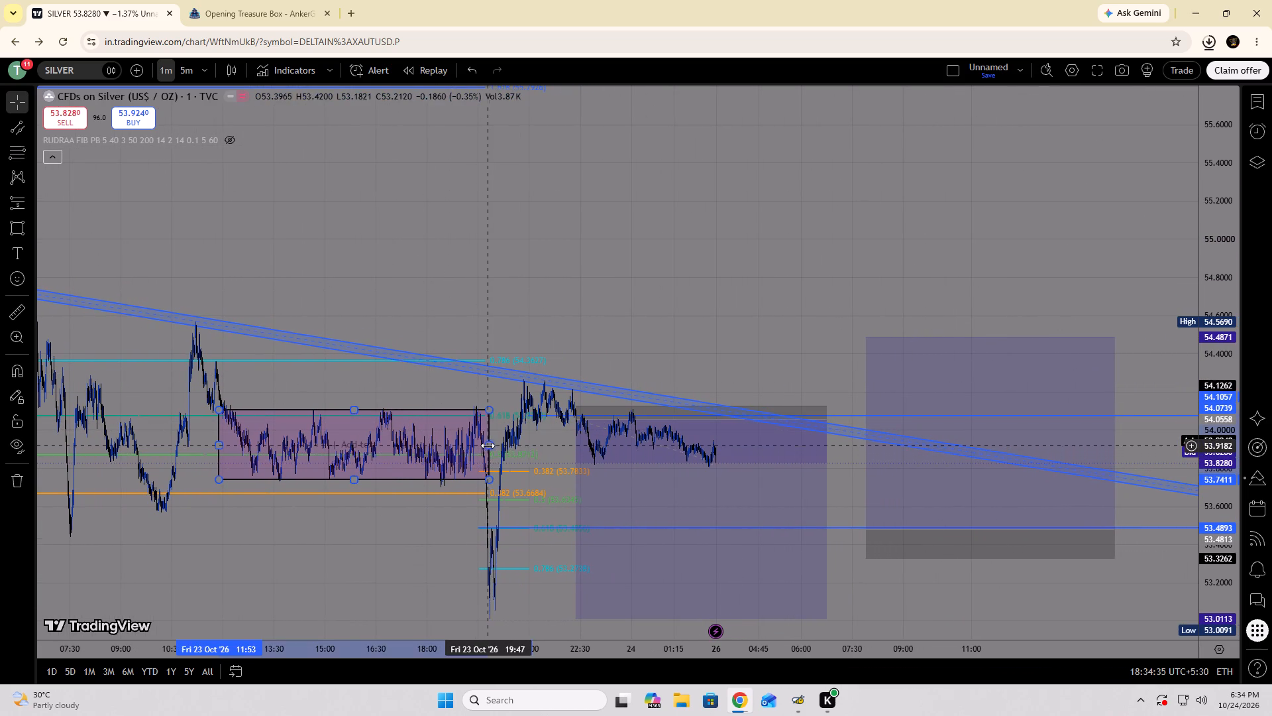
drag(488, 446, 806, 462)
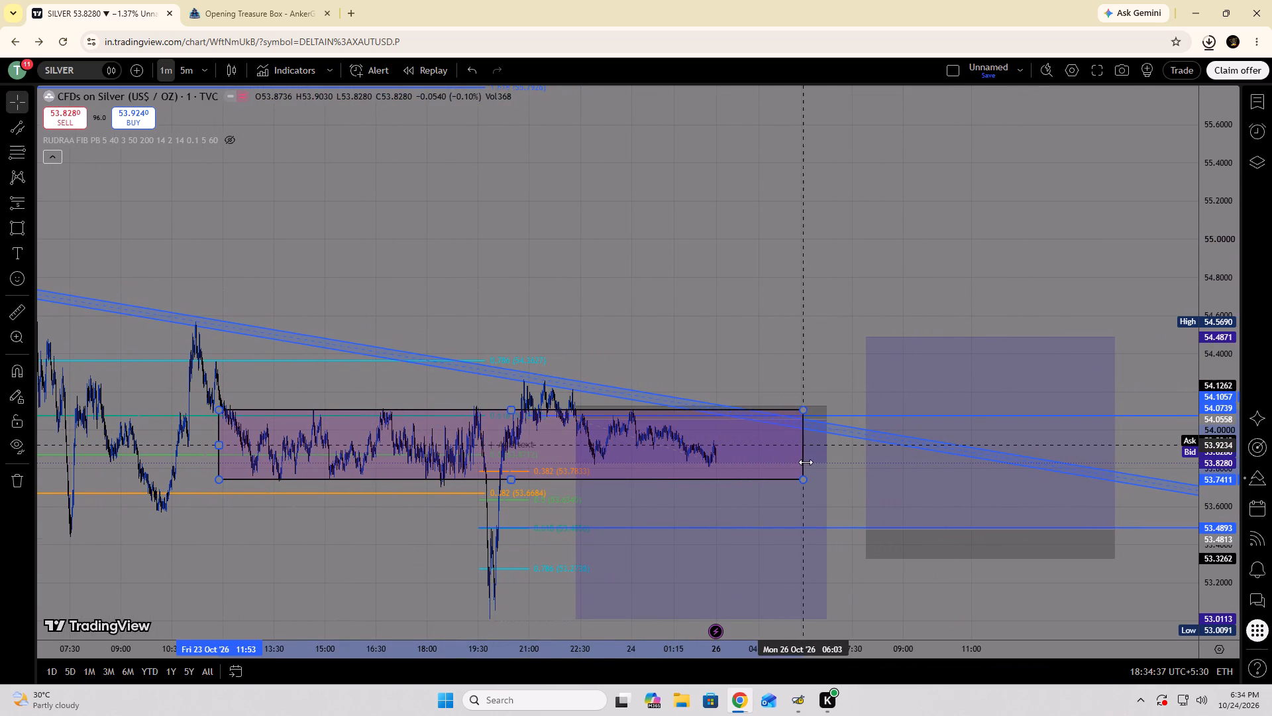
drag(806, 462, 825, 463)
click(723, 329)
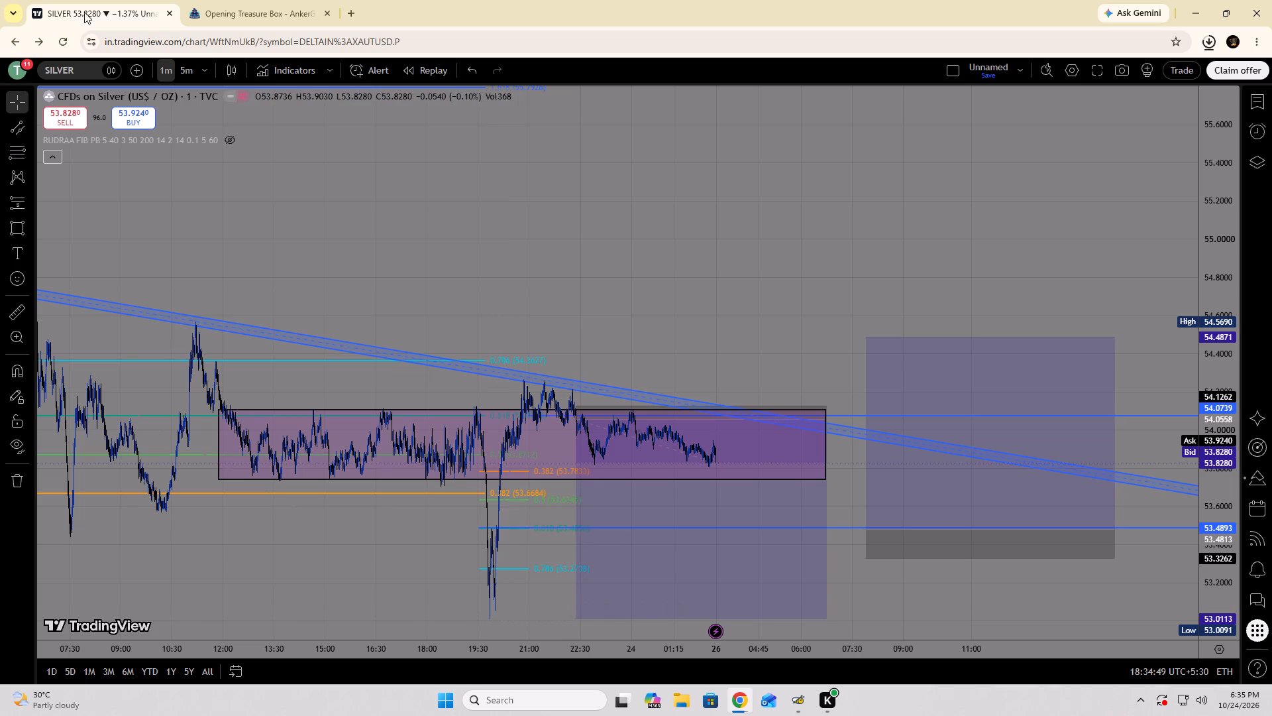
Remove the RUDRAA FIB PB strategy from the chart.
click(283, 75)
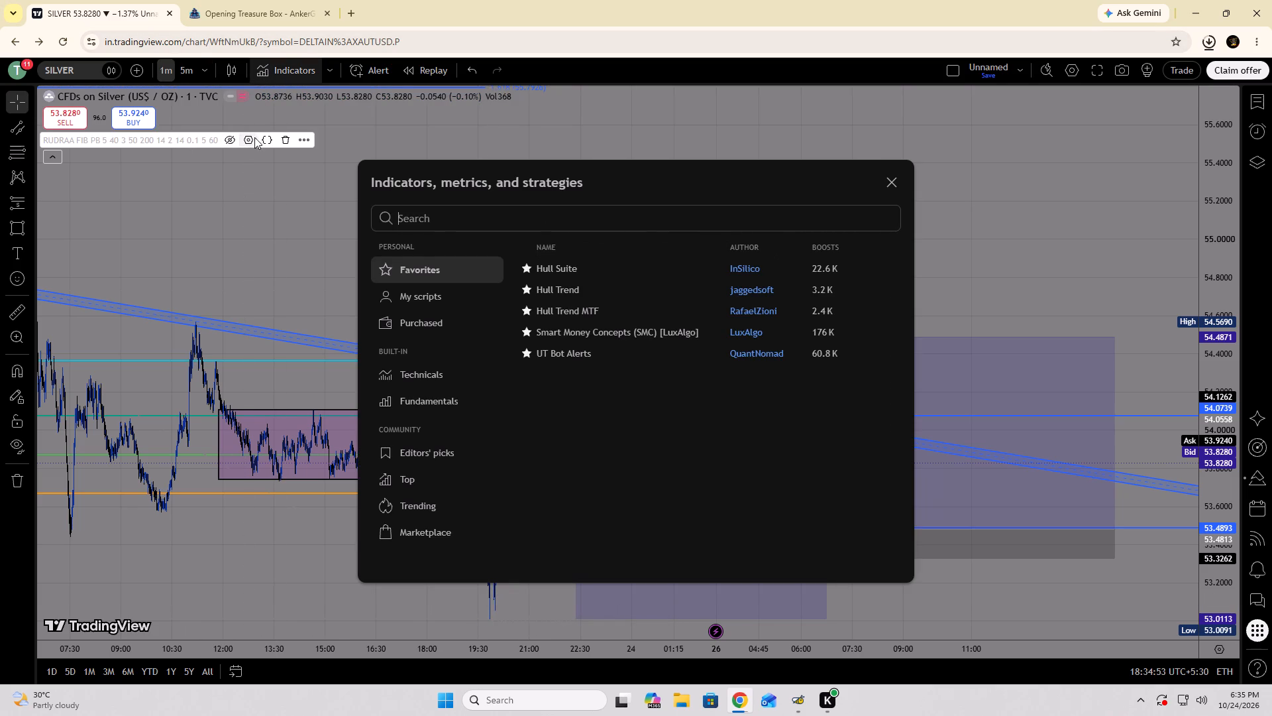
click(280, 138)
Search the indicators for "ses" and add the built-in Trading sessions indicator to the silver chart.
click(276, 62)
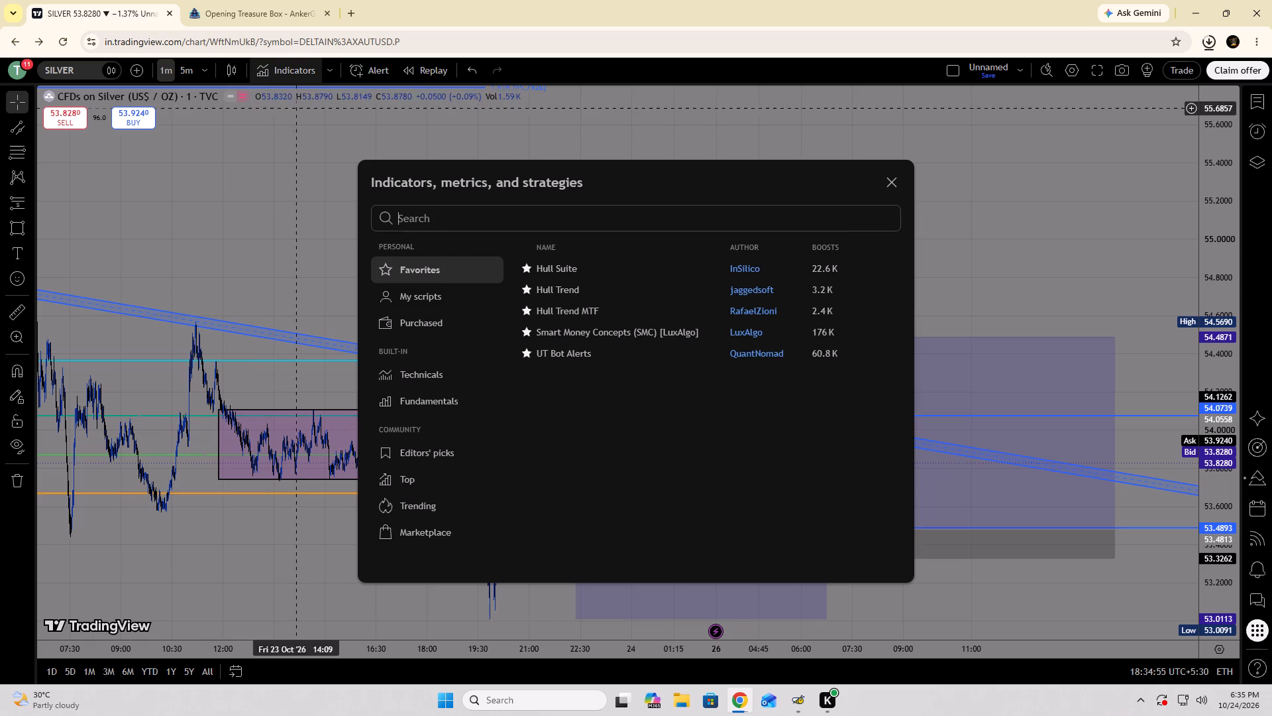
text(se)
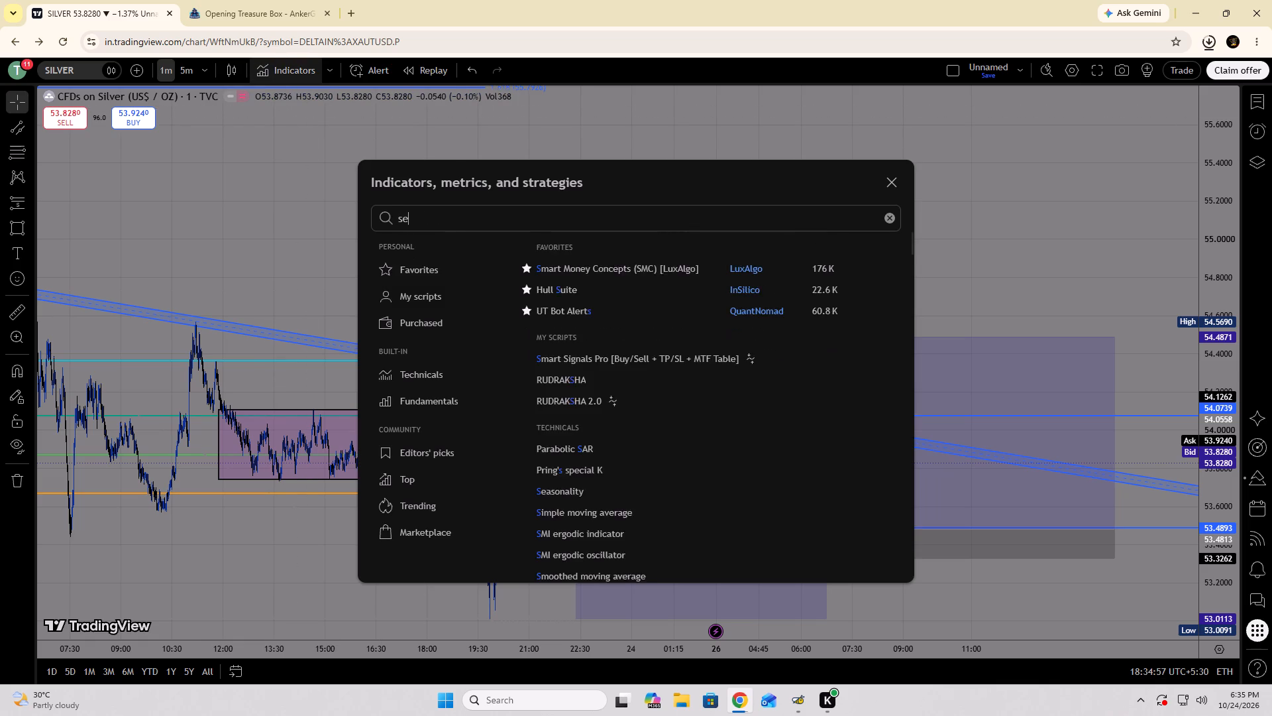
key(s)
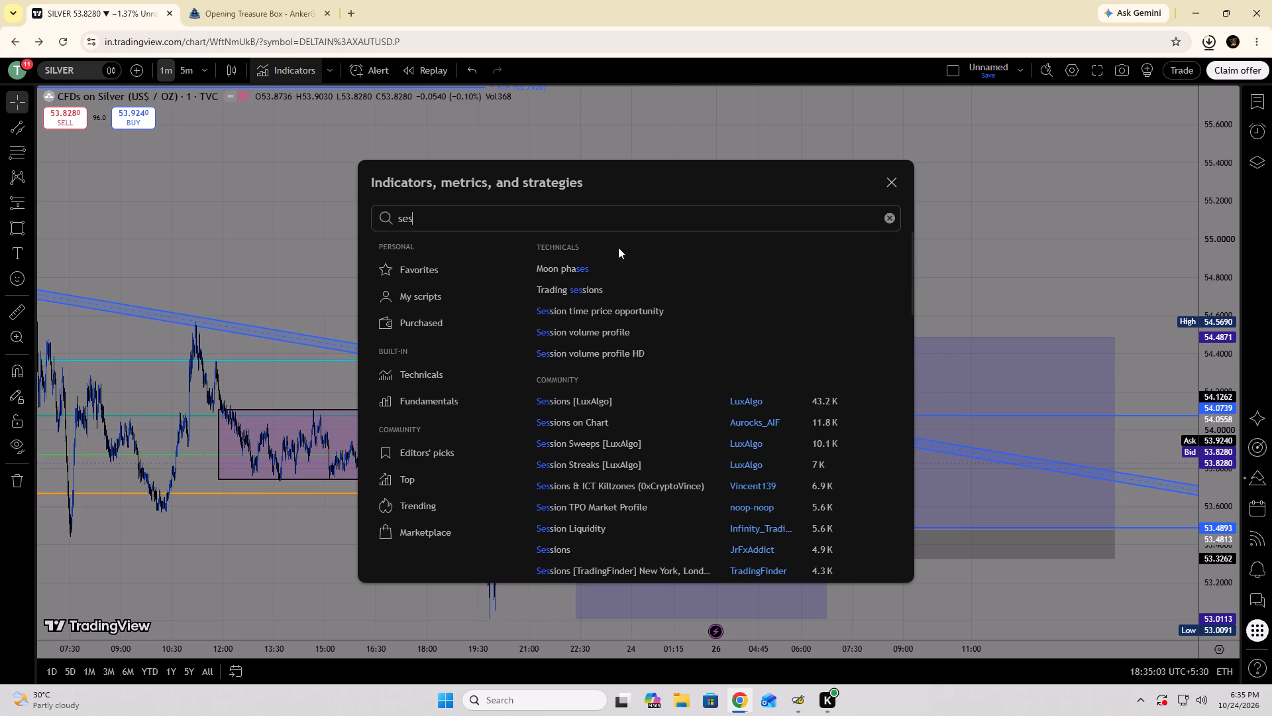
click(605, 289)
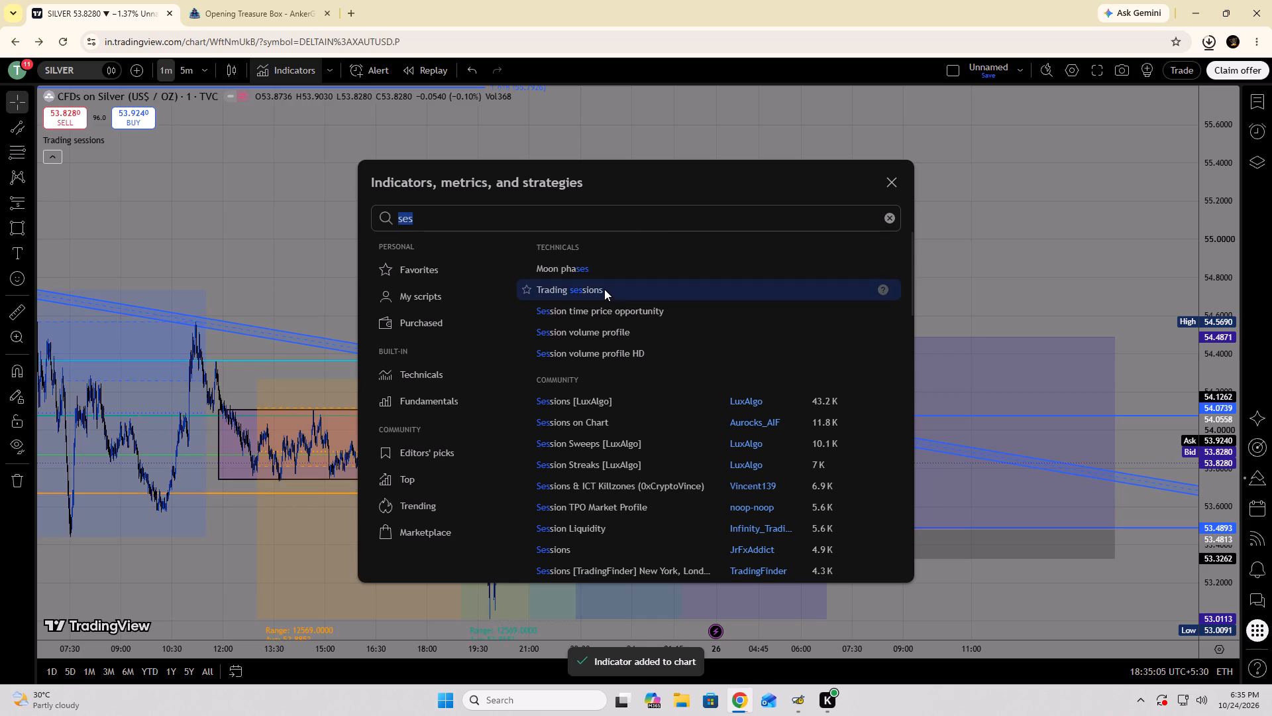
click(896, 187)
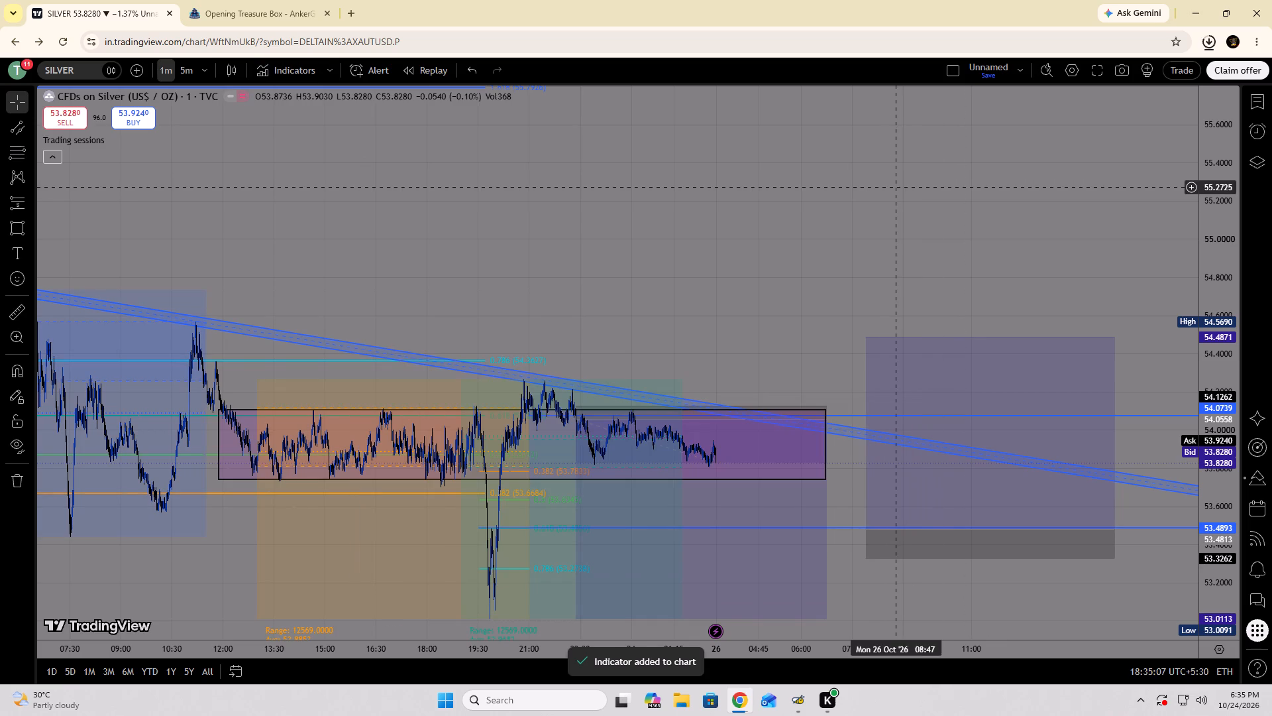
Examine the Tokyo, London and New York session boxes on the silver chart across 22 and 23 October.
drag(763, 281, 859, 235)
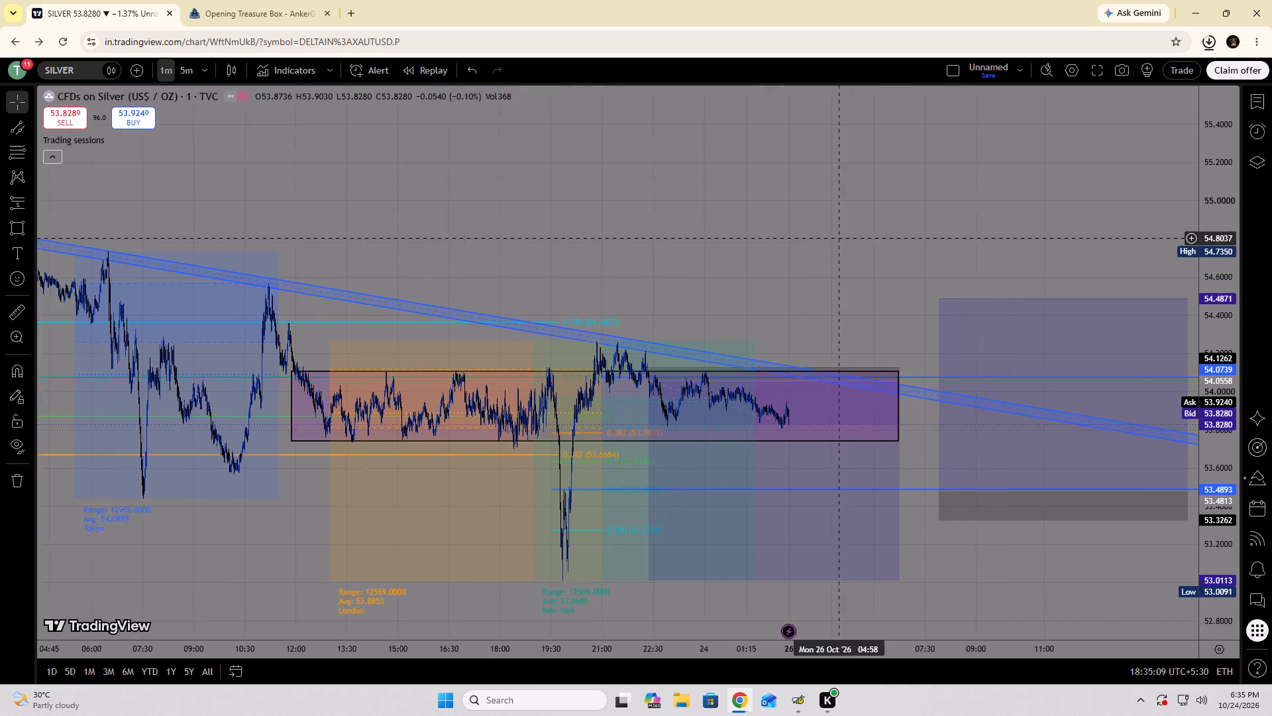
drag(859, 235, 987, 214)
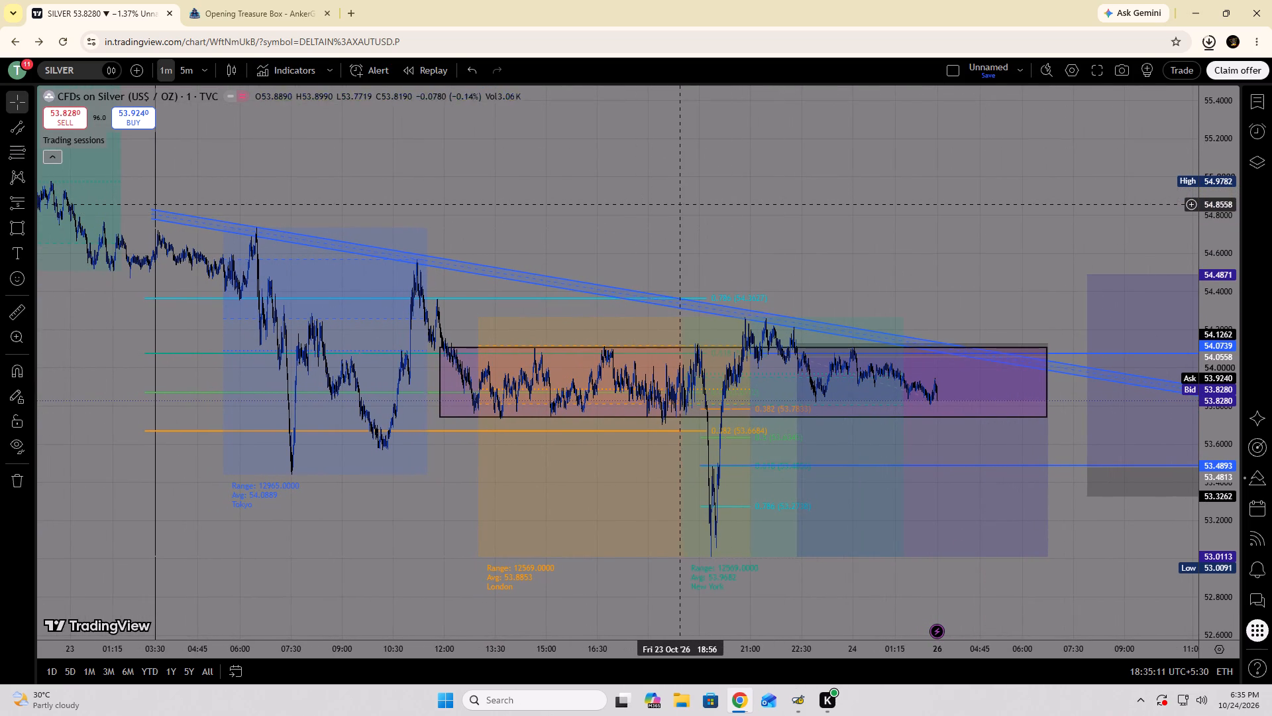
drag(682, 205, 753, 223)
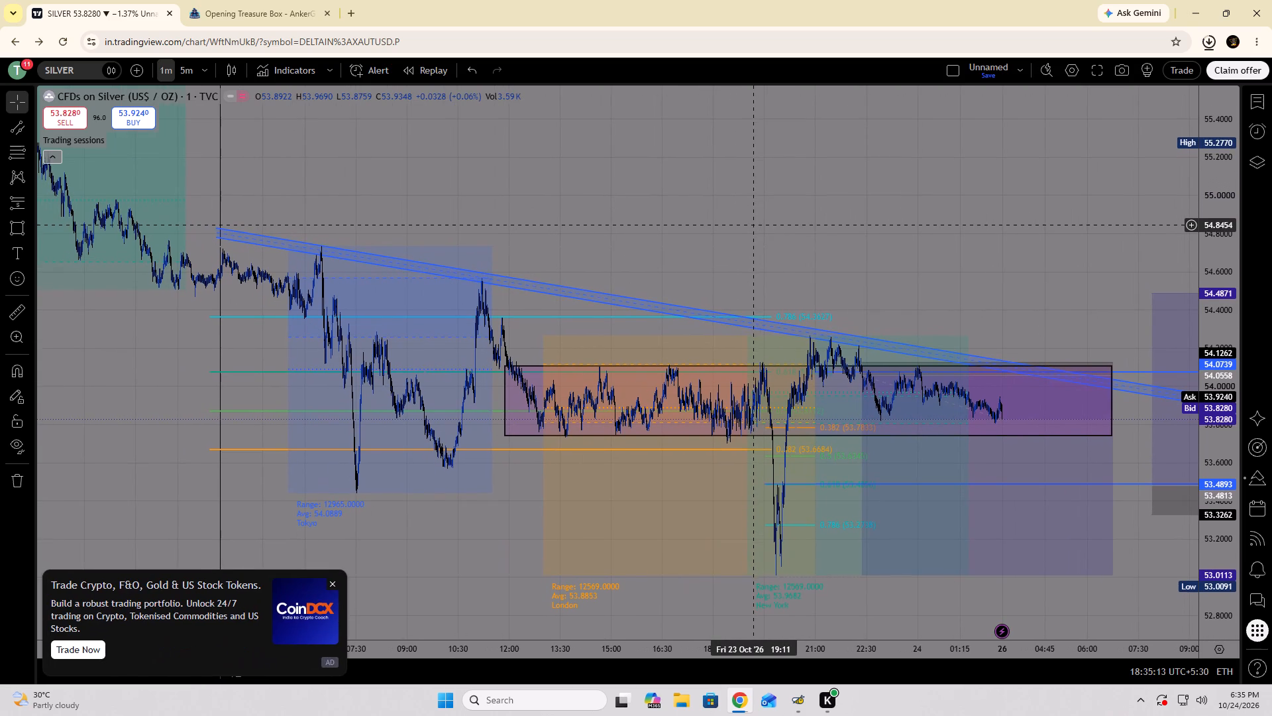
drag(753, 223, 753, 223)
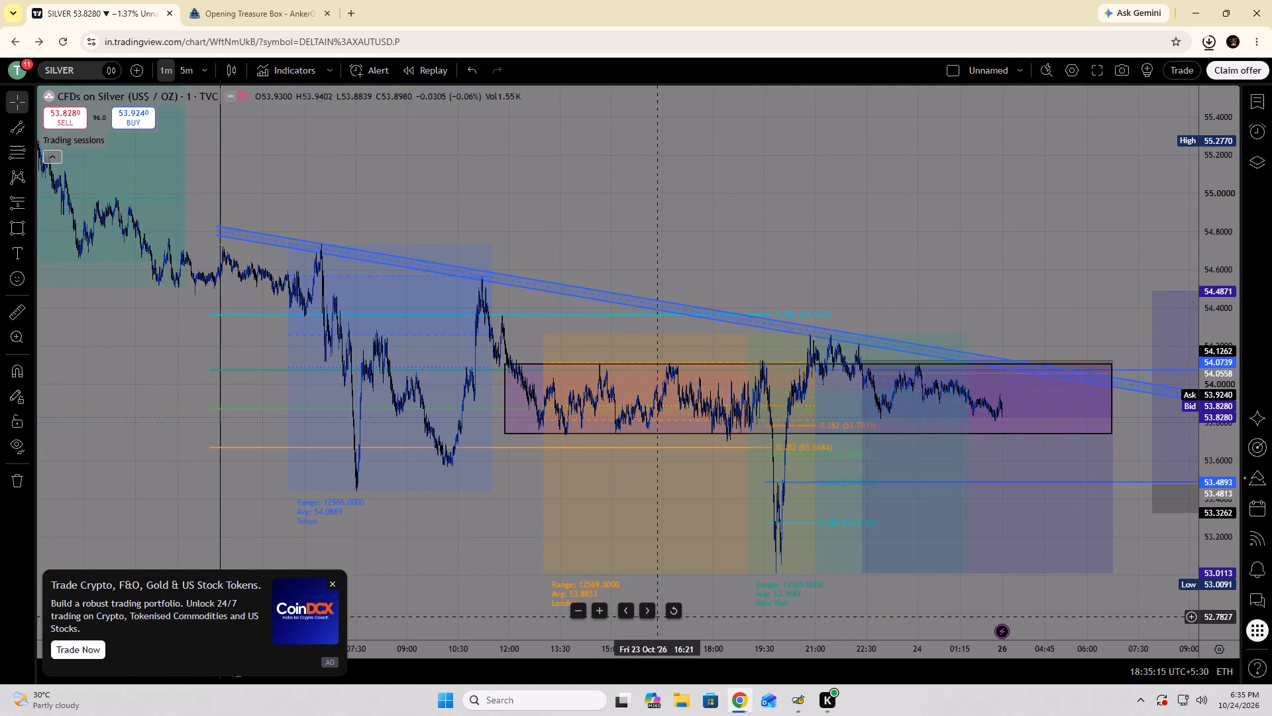
drag(834, 615, 790, 477)
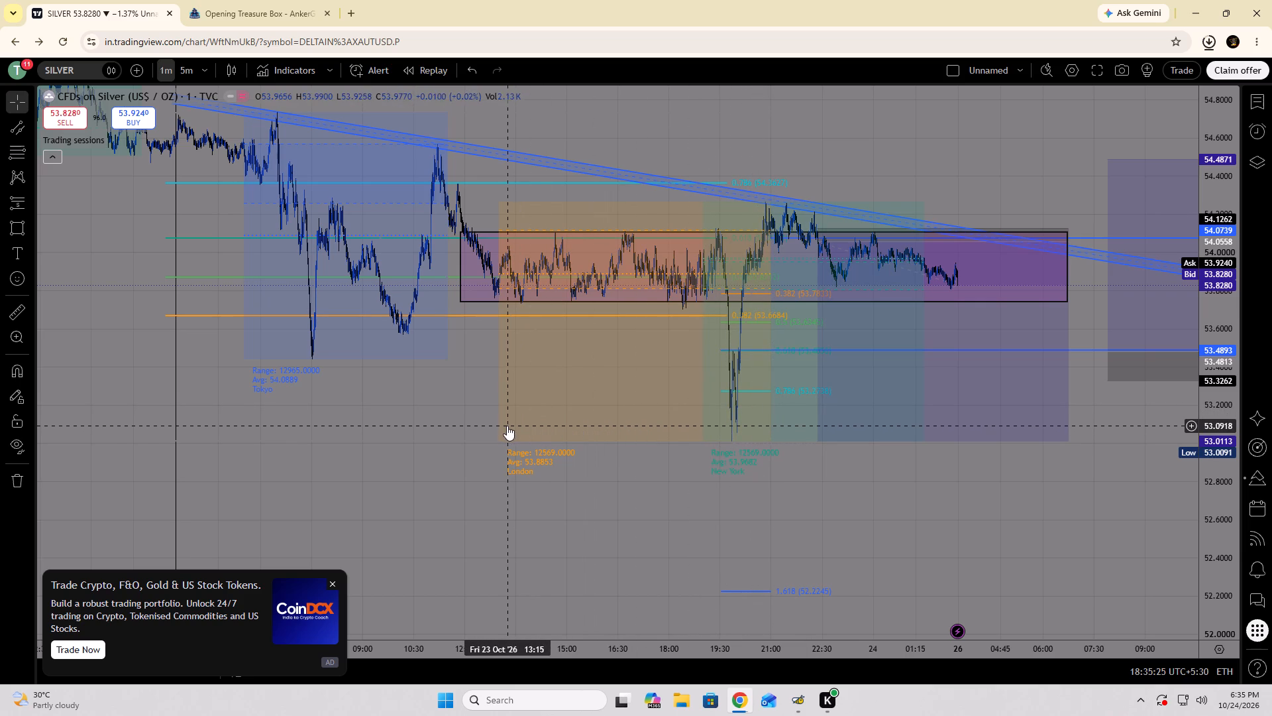
drag(388, 428, 699, 552)
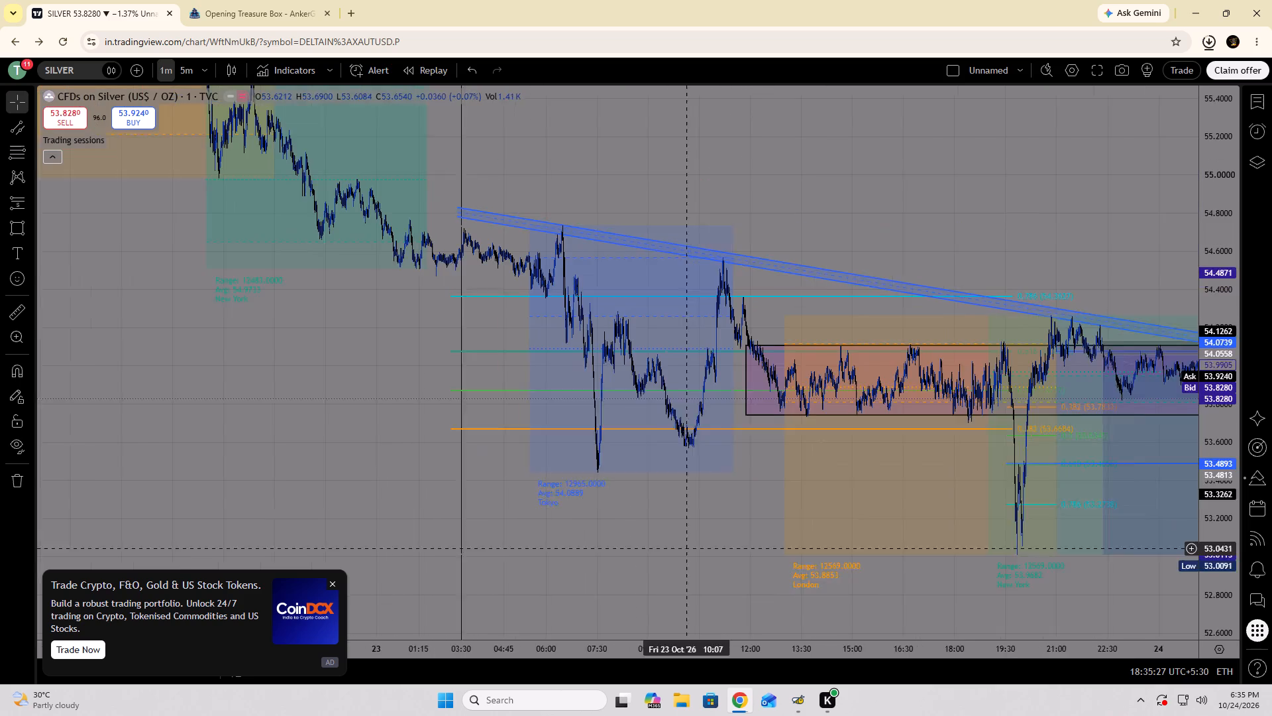
drag(699, 552, 1026, 662)
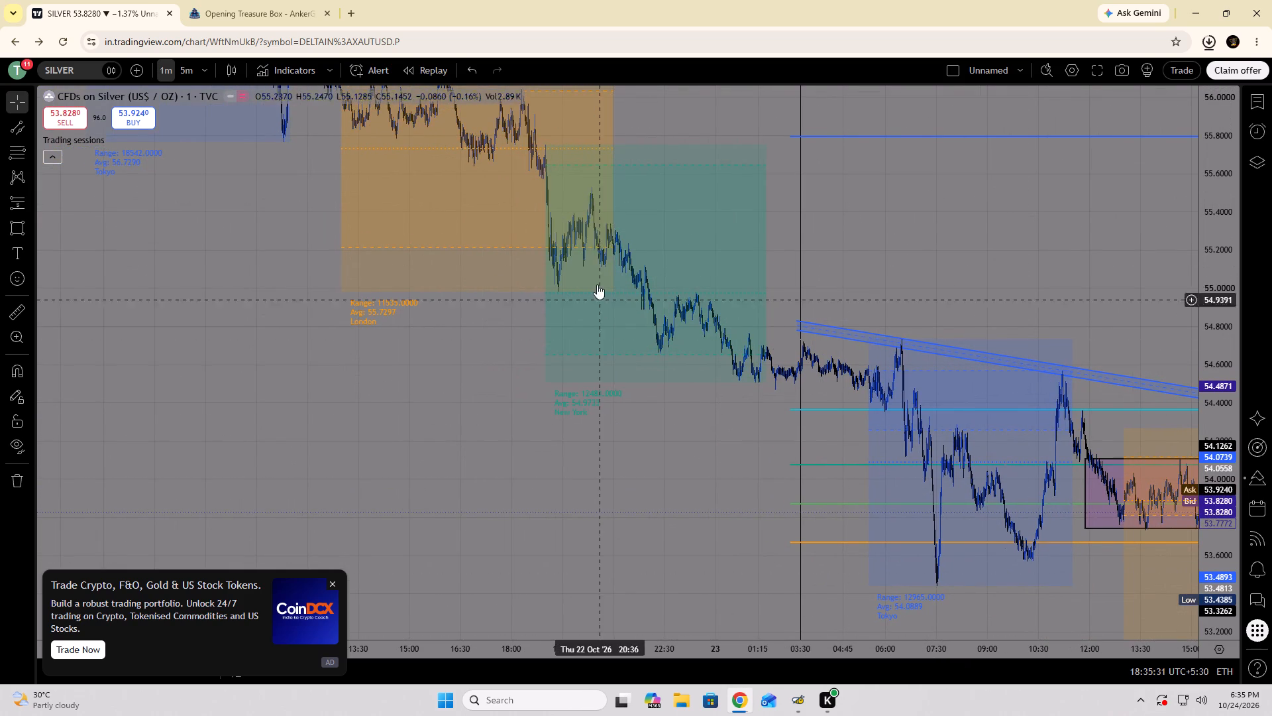
drag(1224, 205, 1216, 391)
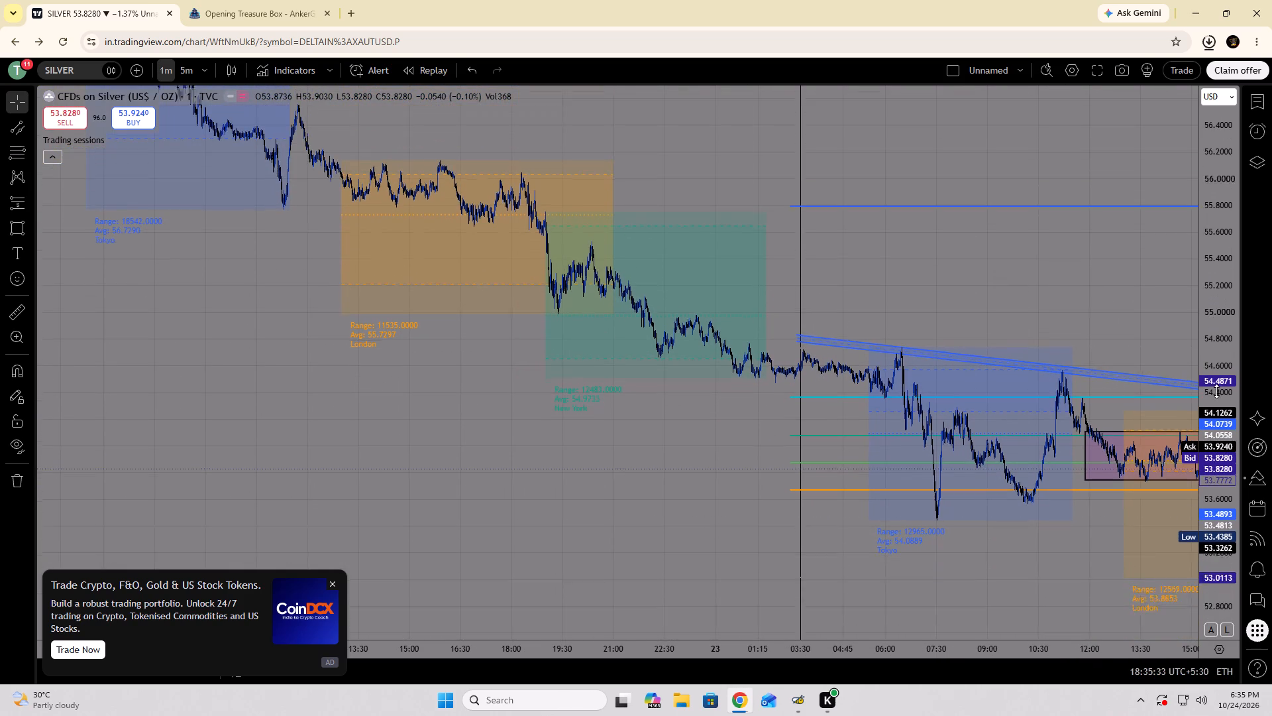
drag(1216, 391, 1218, 432)
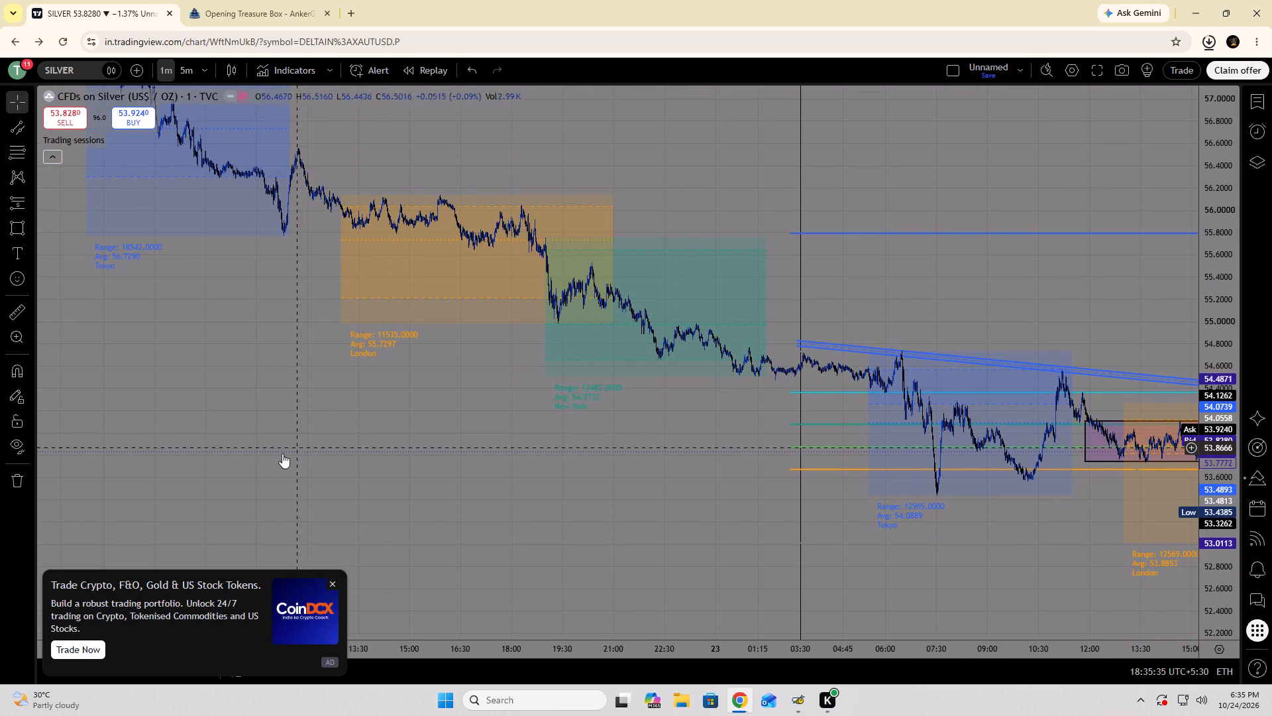
drag(429, 497, 428, 498)
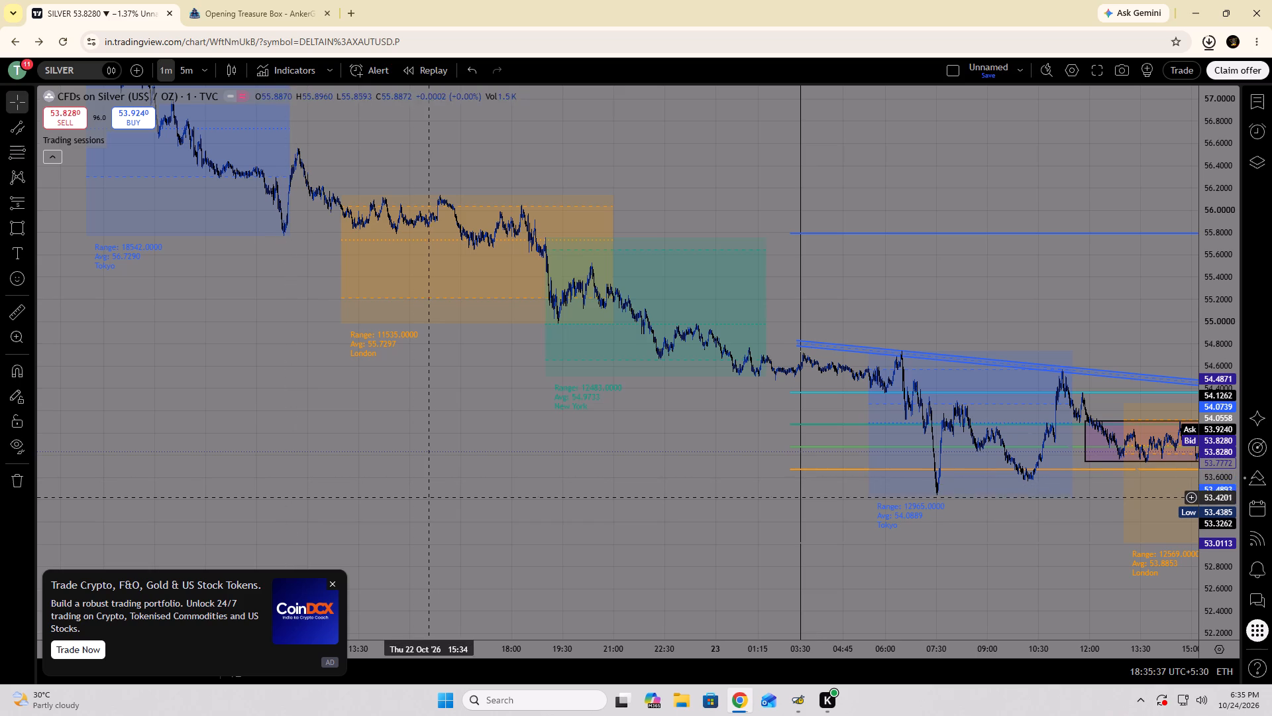
drag(428, 498, 95, 351)
drag(464, 481, 238, 431)
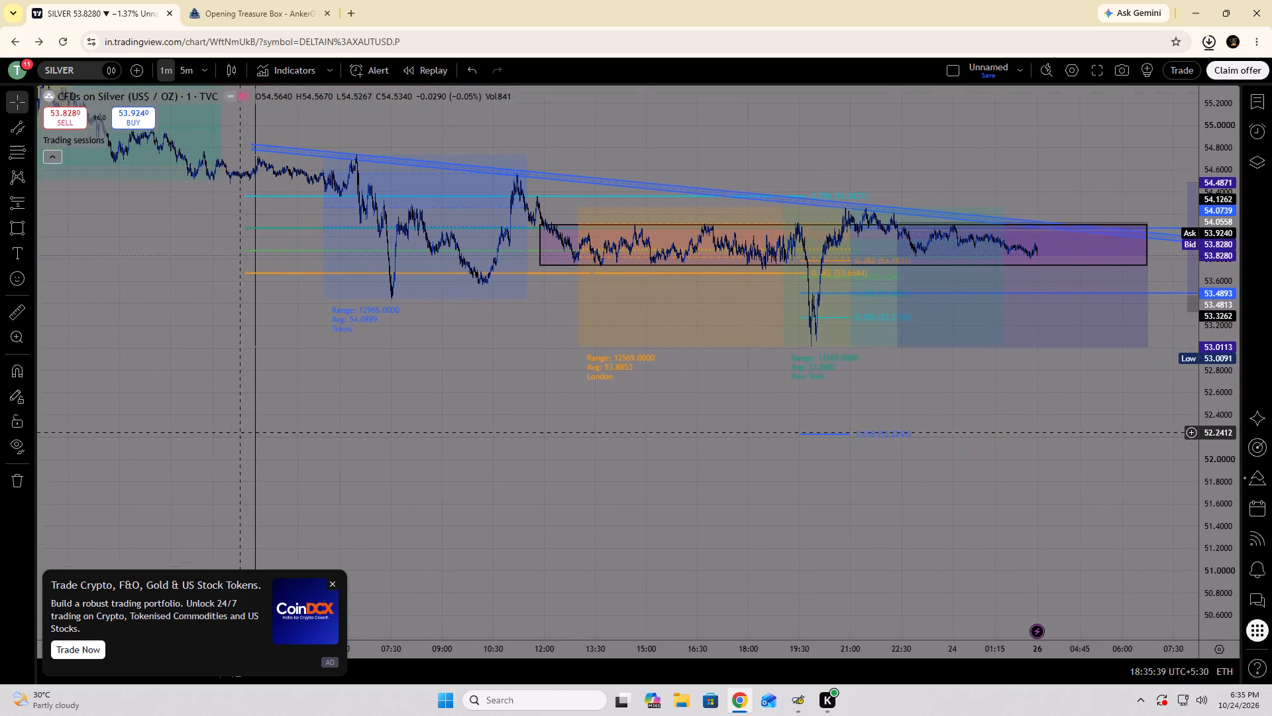
drag(238, 431, 236, 428)
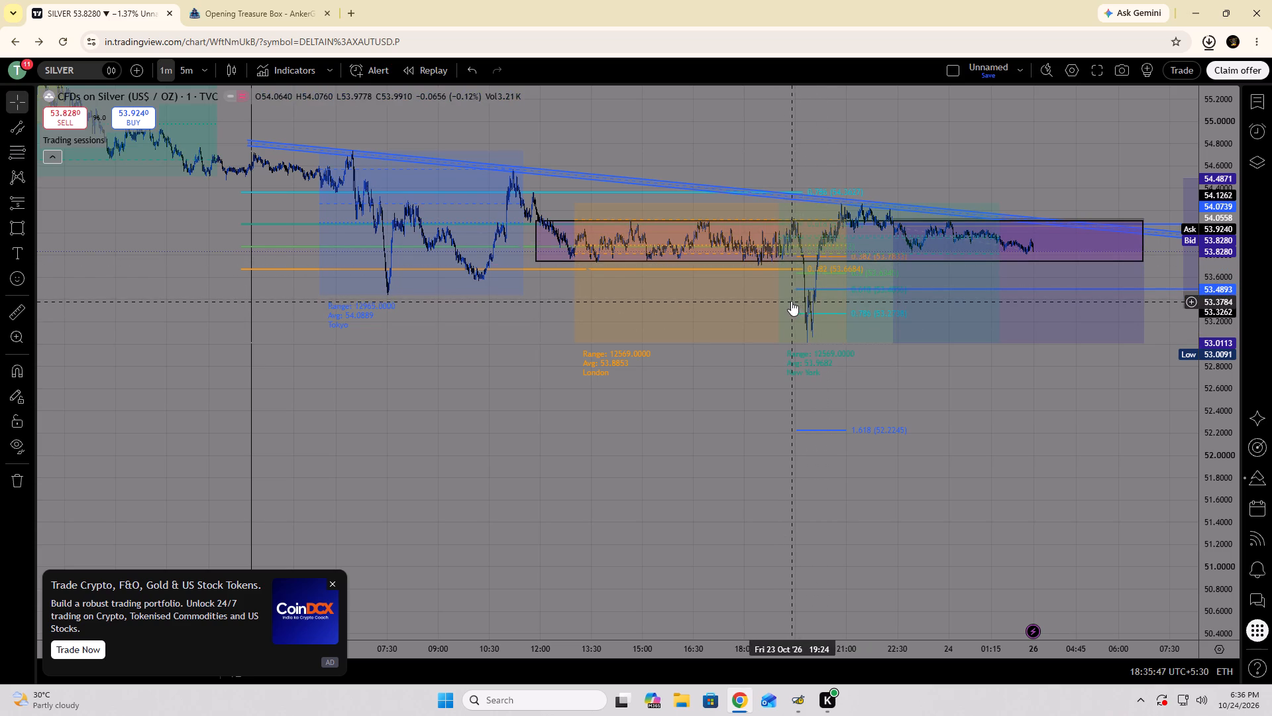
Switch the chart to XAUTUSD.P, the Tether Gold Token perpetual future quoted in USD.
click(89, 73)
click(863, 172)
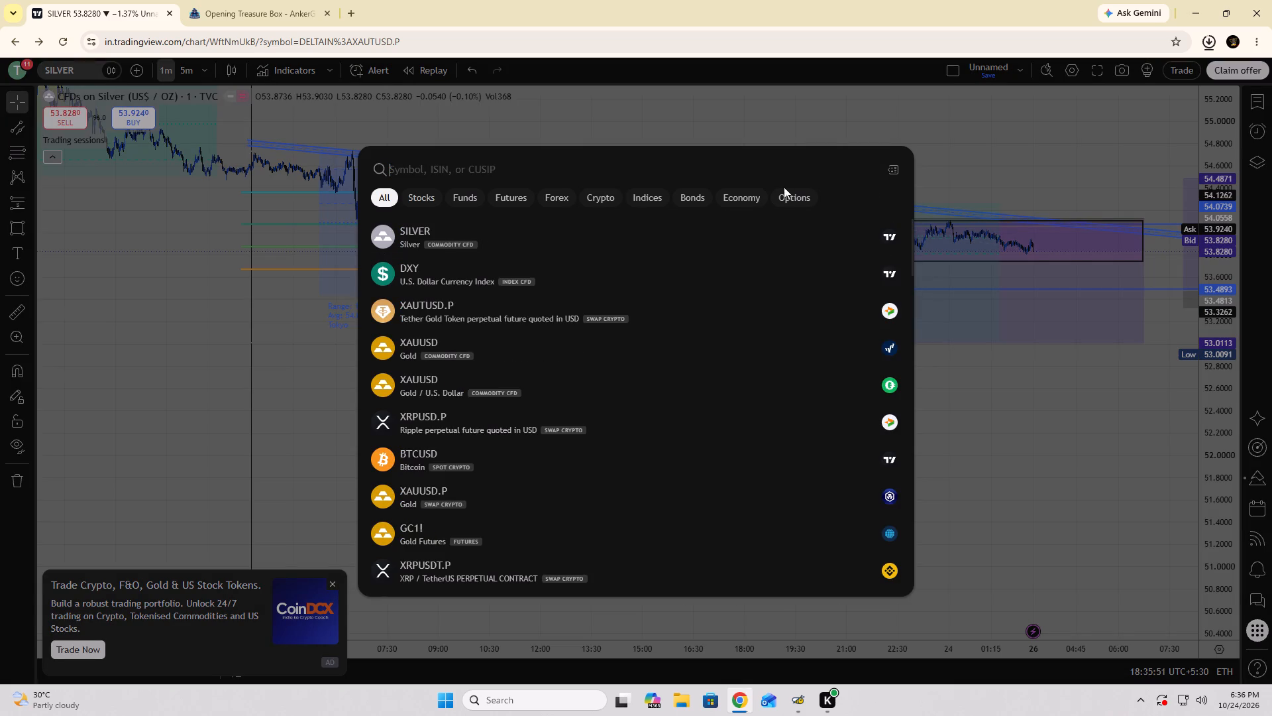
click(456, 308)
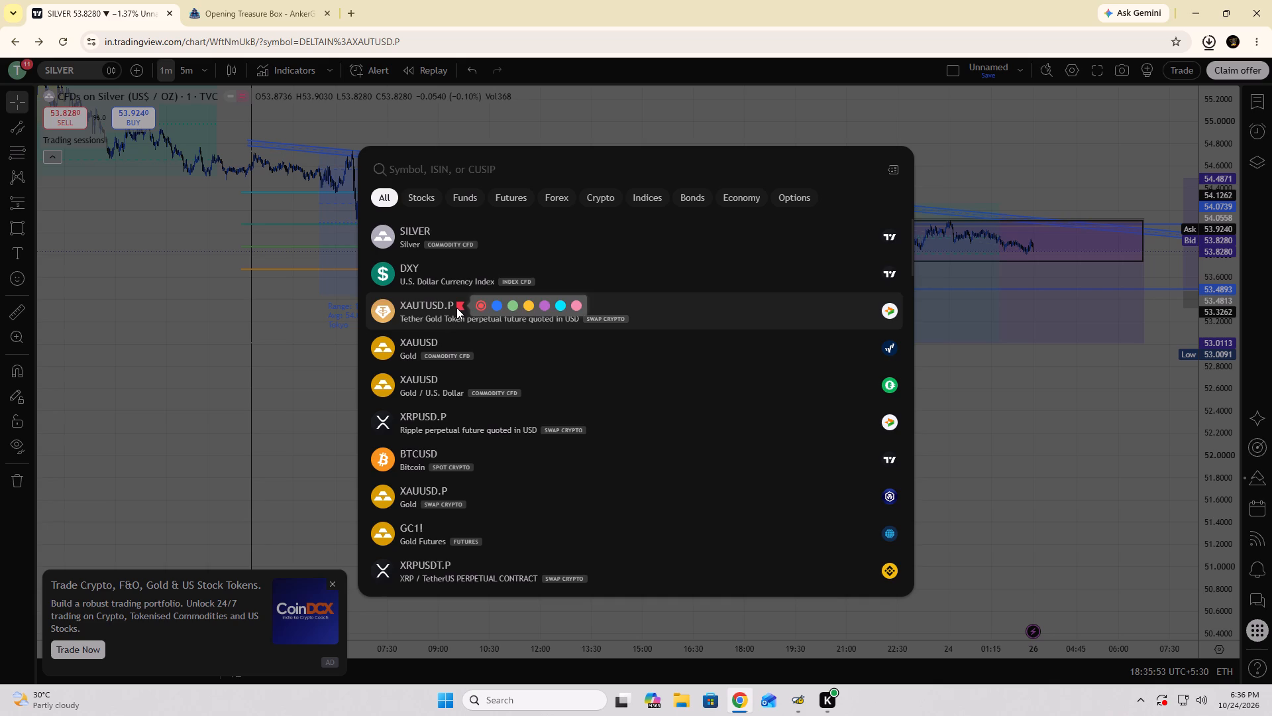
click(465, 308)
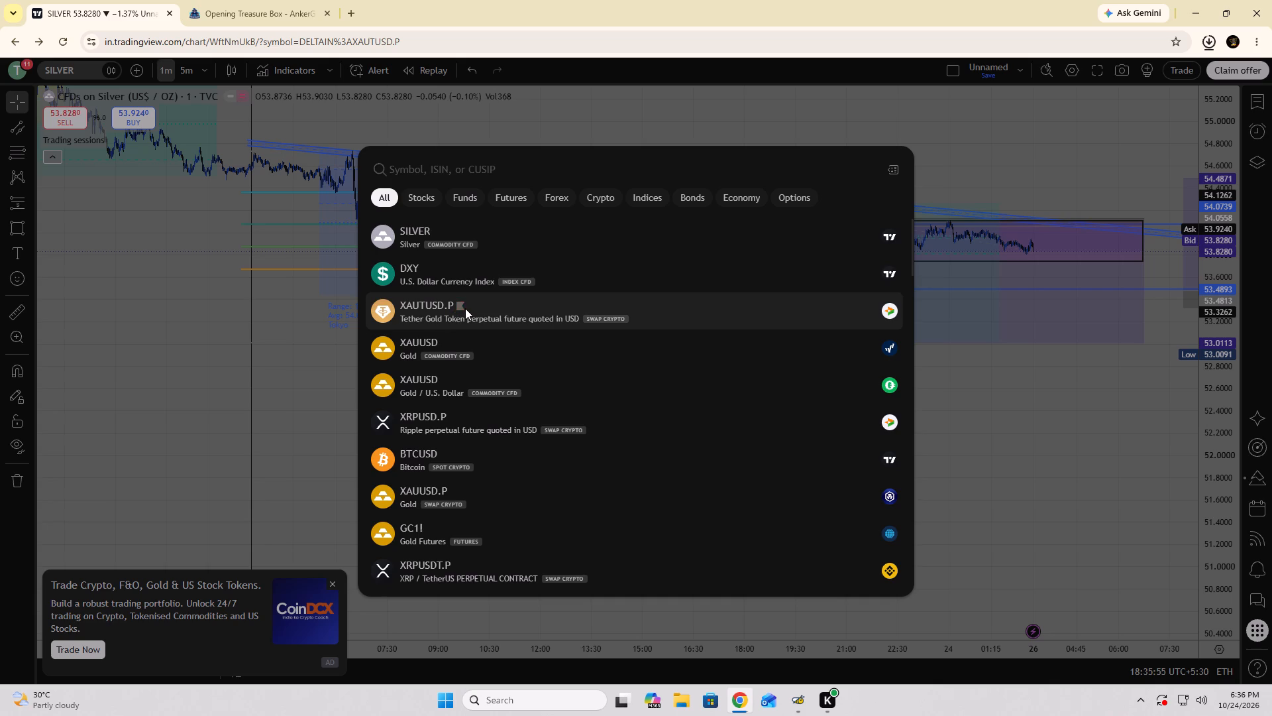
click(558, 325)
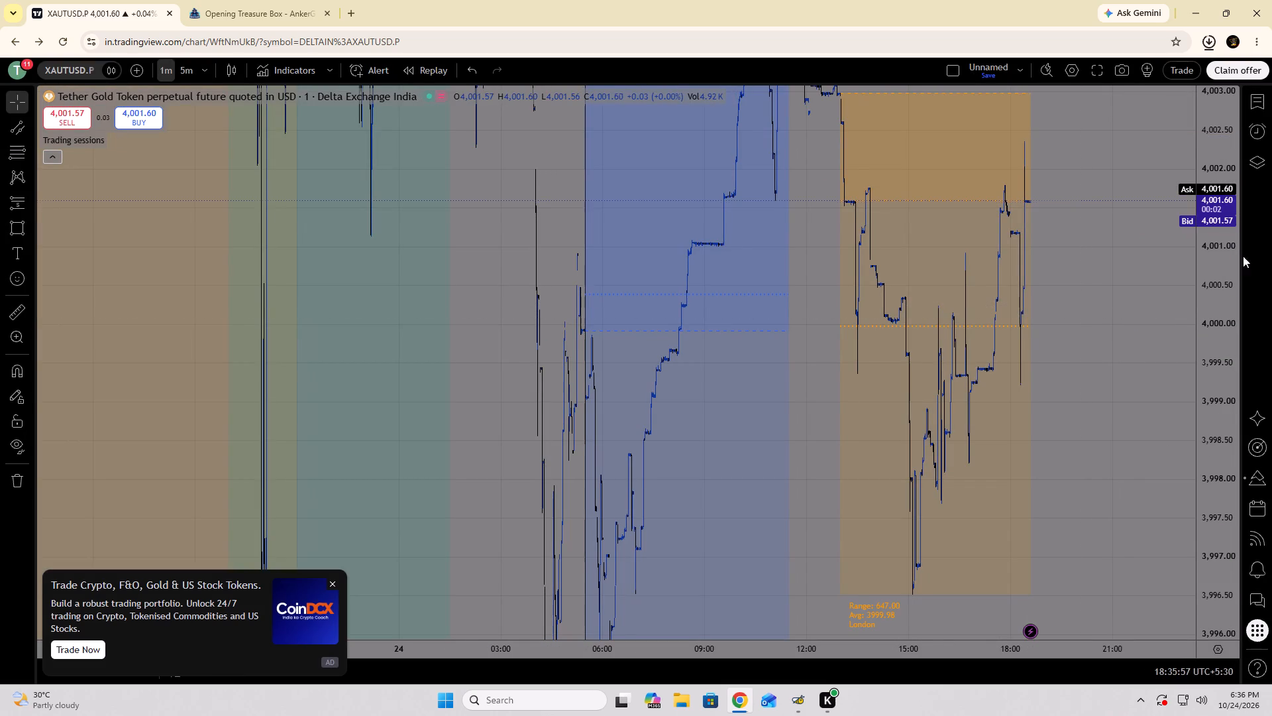
Examine the XAUTUSD.P price action and its session boxes from 22 to 24 October, closing the advertisement.
drag(1222, 237, 1257, 540)
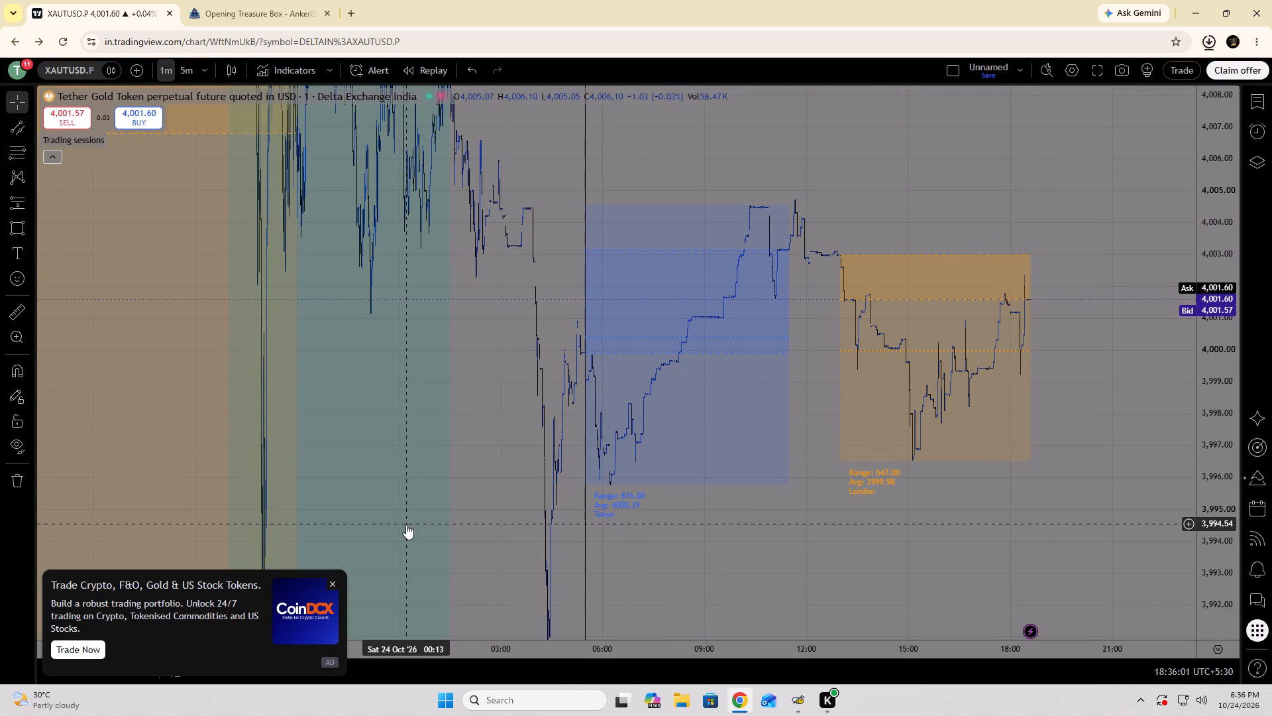
drag(594, 662, 618, 658)
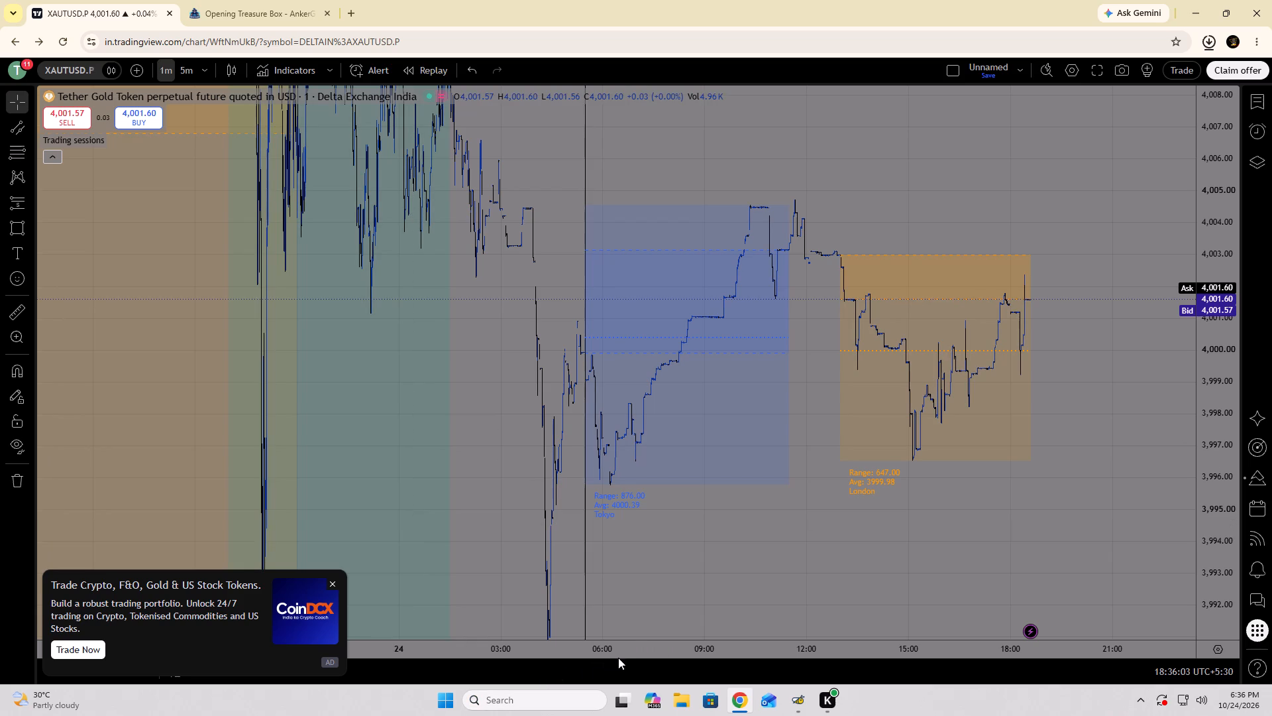
drag(618, 658, 623, 657)
drag(627, 646, 1016, 667)
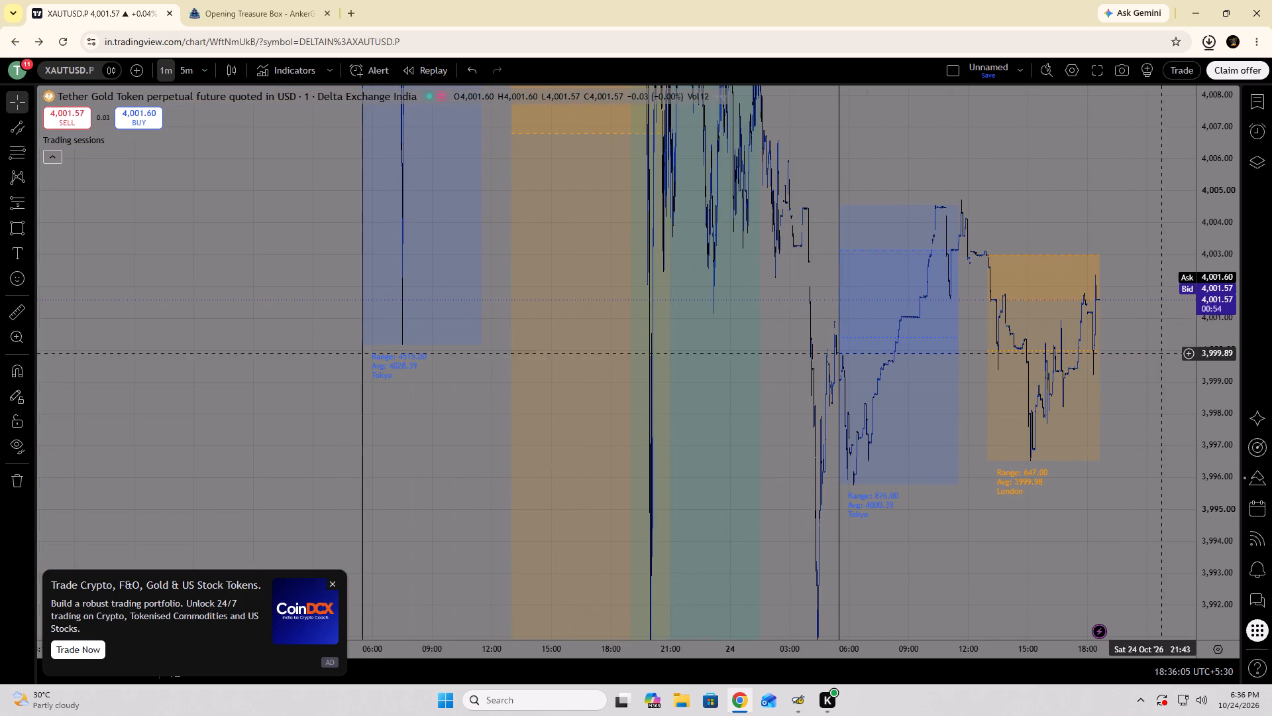
drag(1234, 262, 1270, 710)
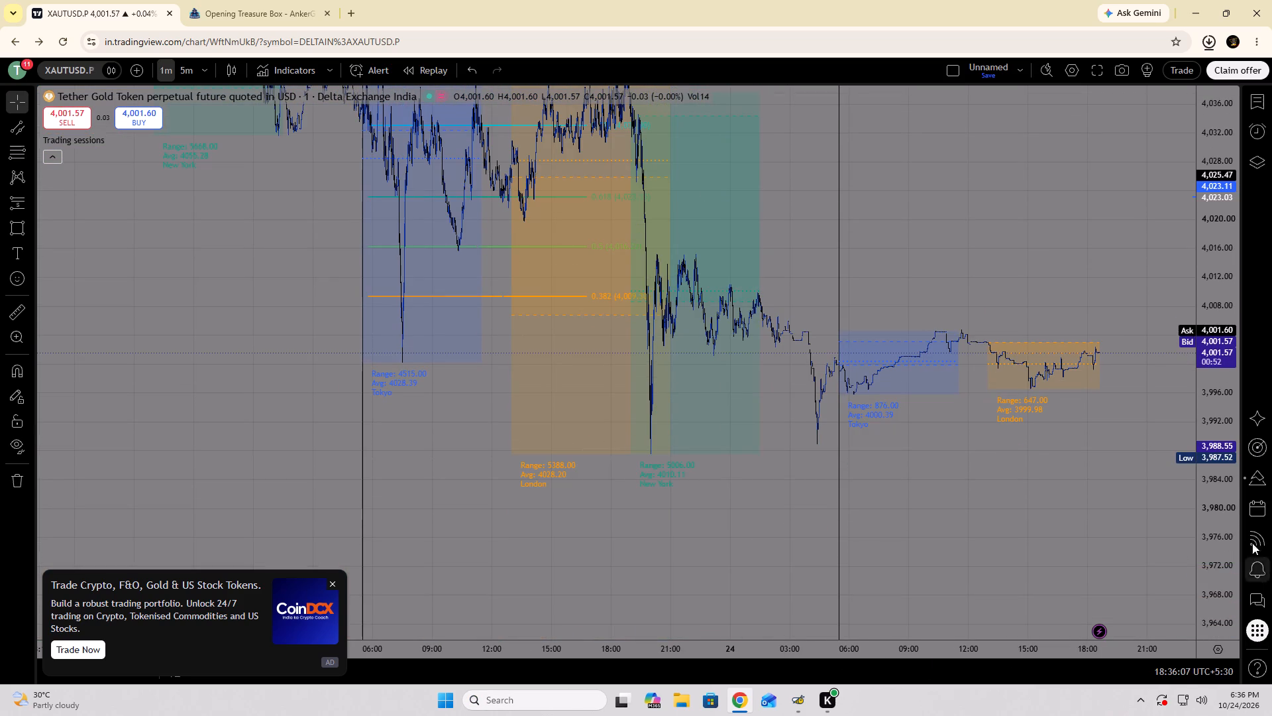
drag(1223, 295, 1241, 503)
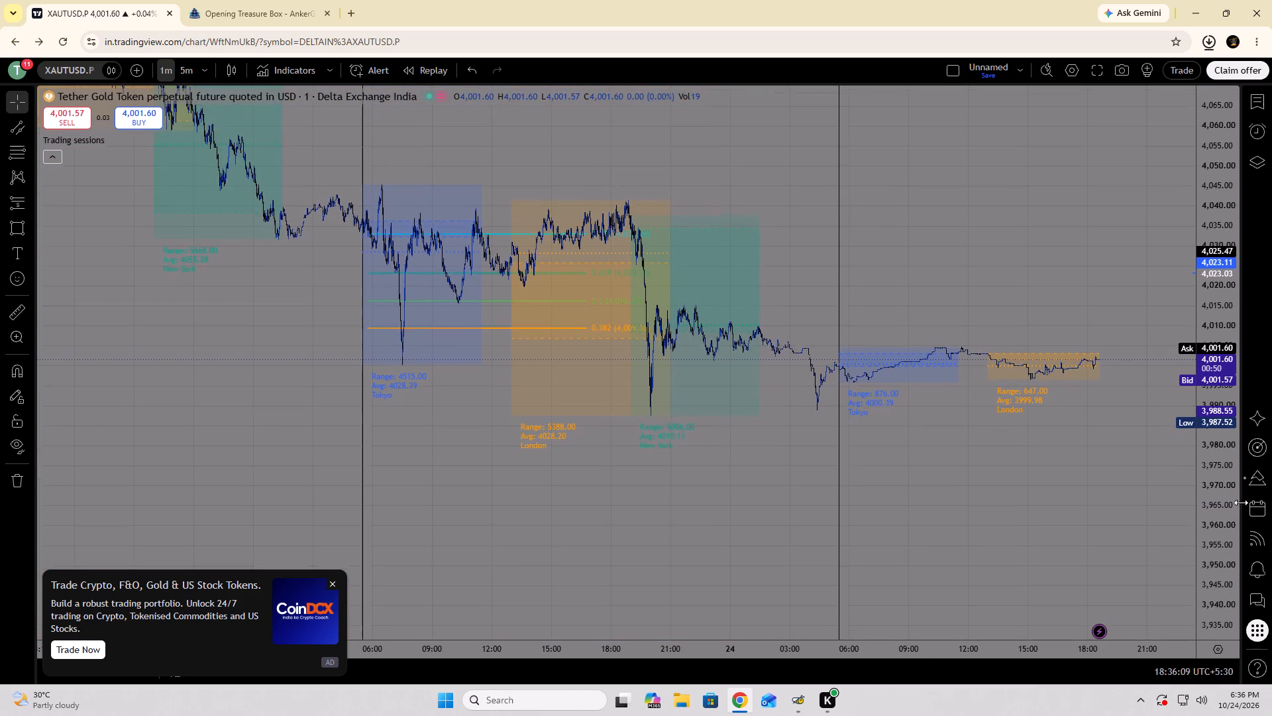
drag(1241, 503, 1246, 542)
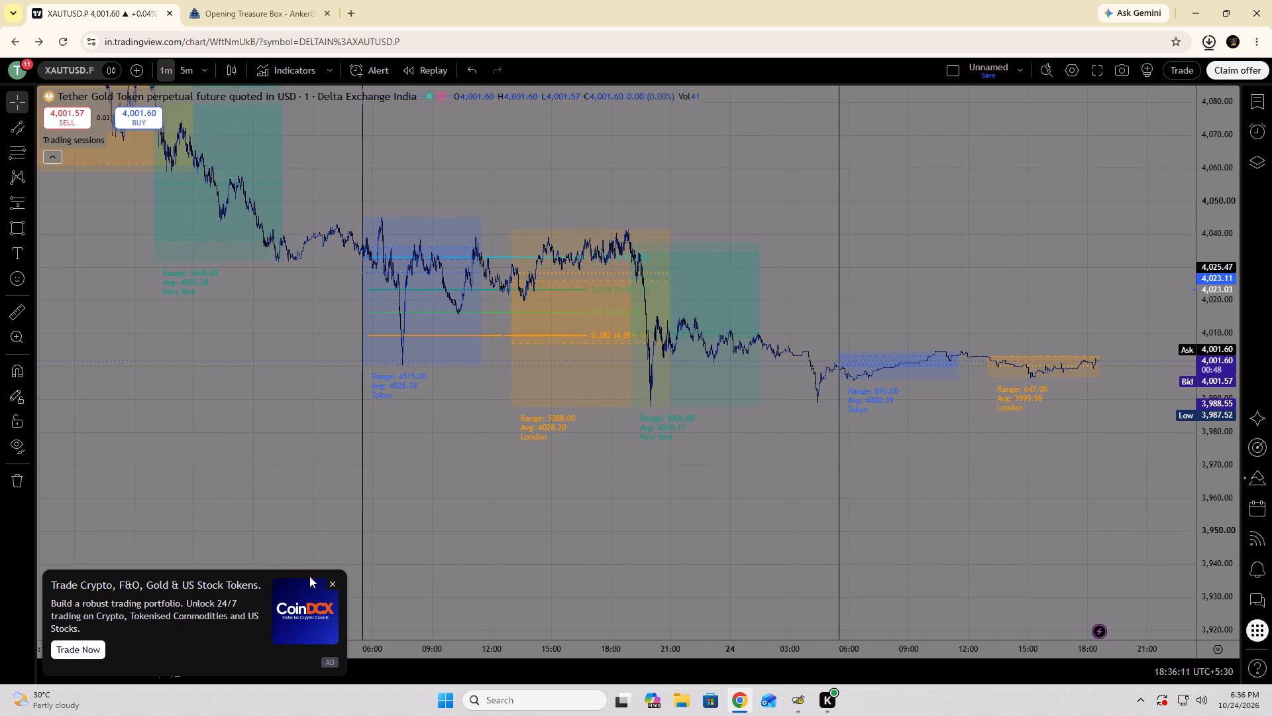
click(329, 581)
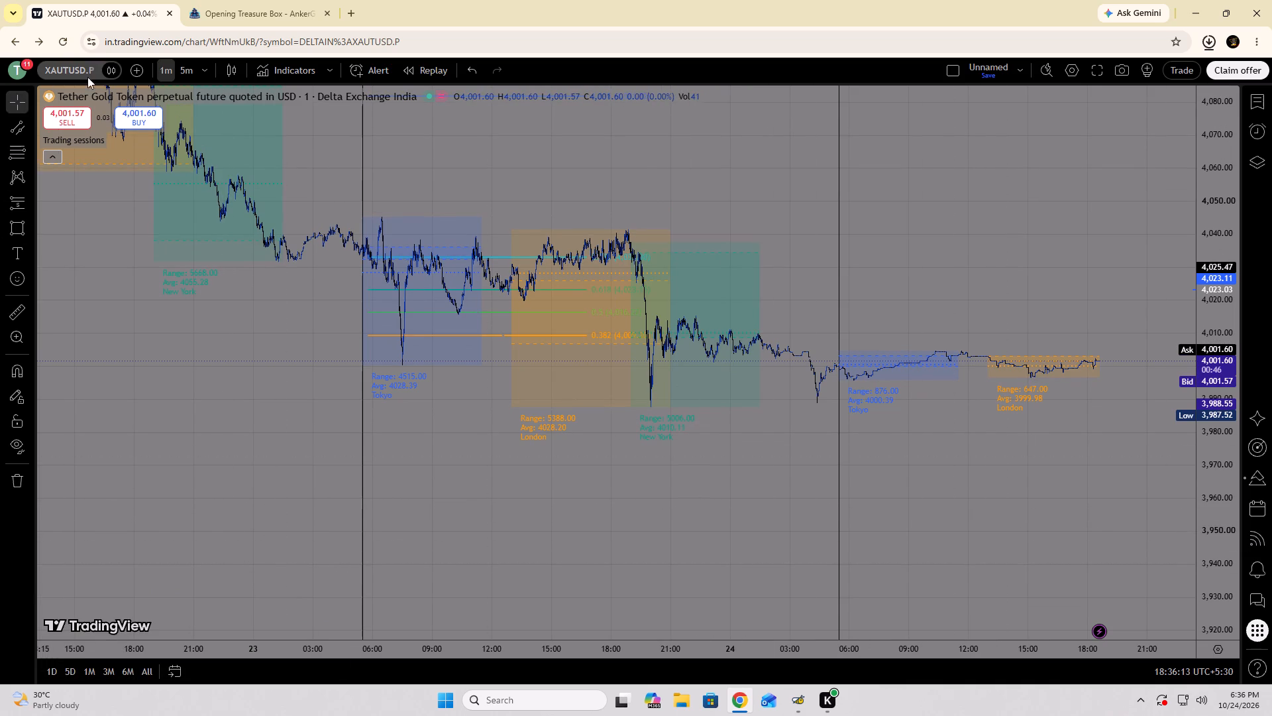
Switch the chart to XAUUSD, the Gold Spot / U.S. Dollar symbol from OANDA.
click(89, 70)
click(865, 168)
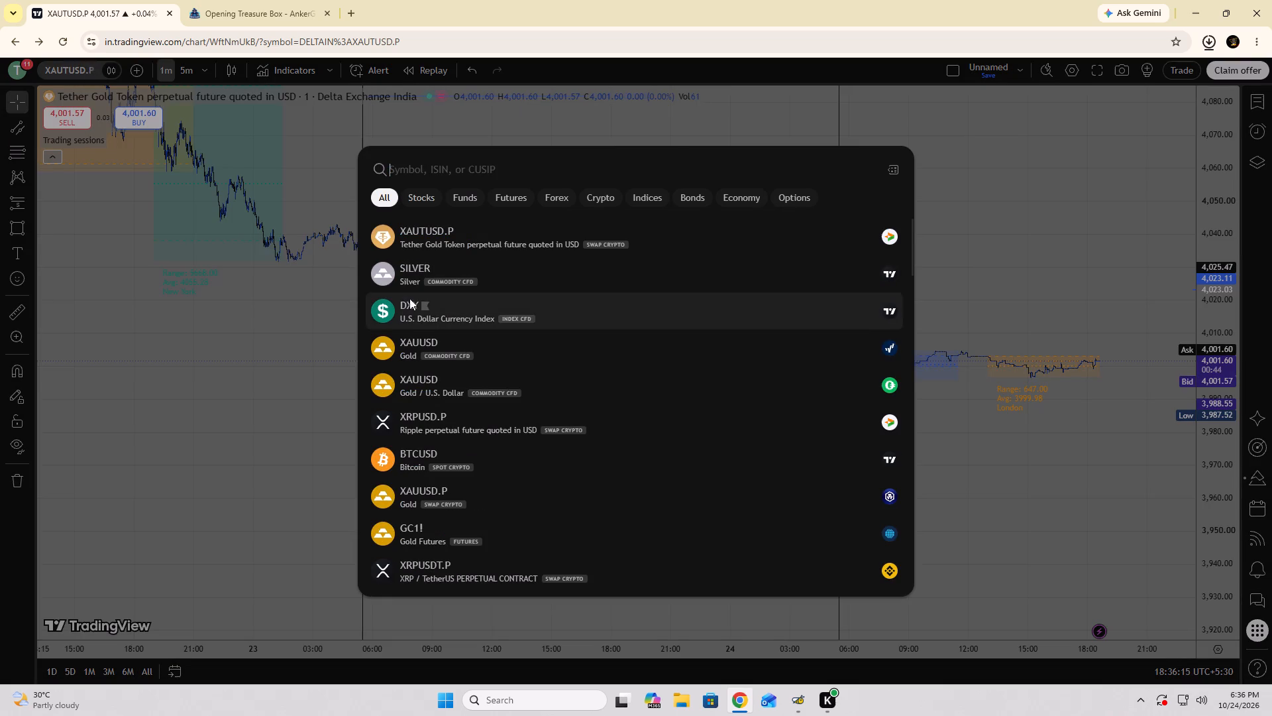
click(451, 347)
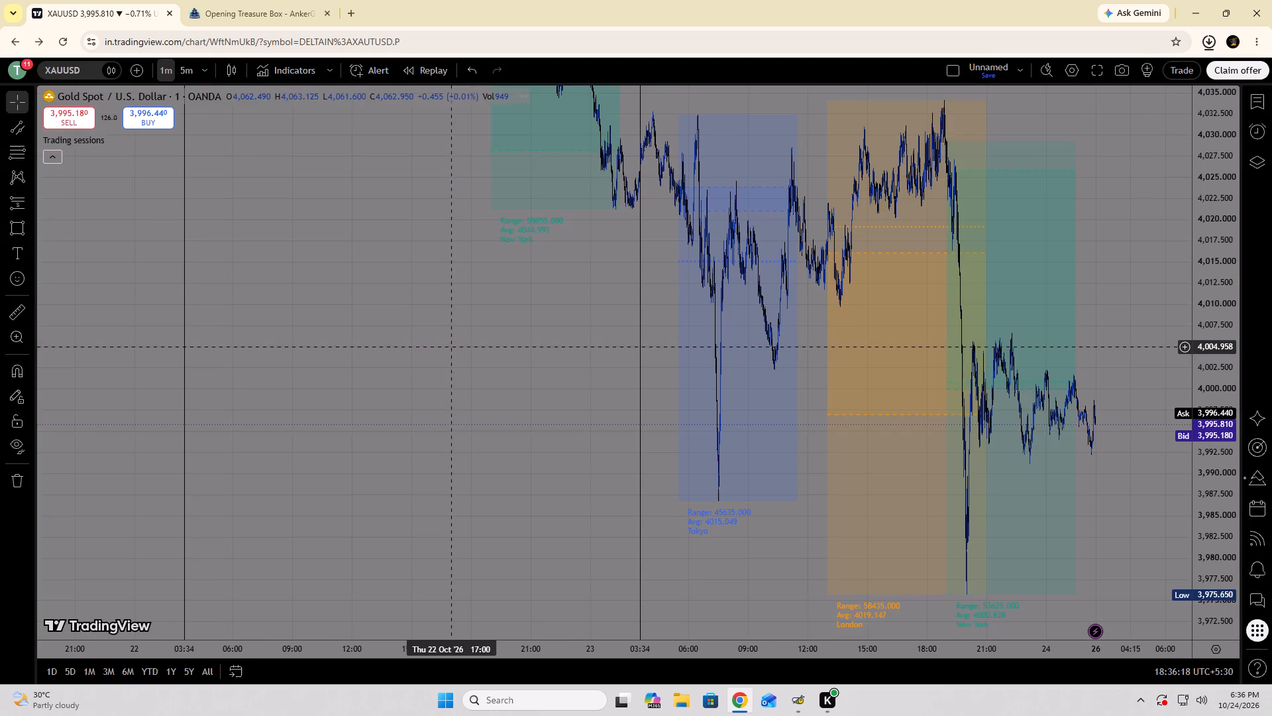
Draw a rectangle on the gold chart from 03:34 at about 4,031.5 to 19:32 at about 4,019.6 on 23 October.
drag(439, 348, 317, 342)
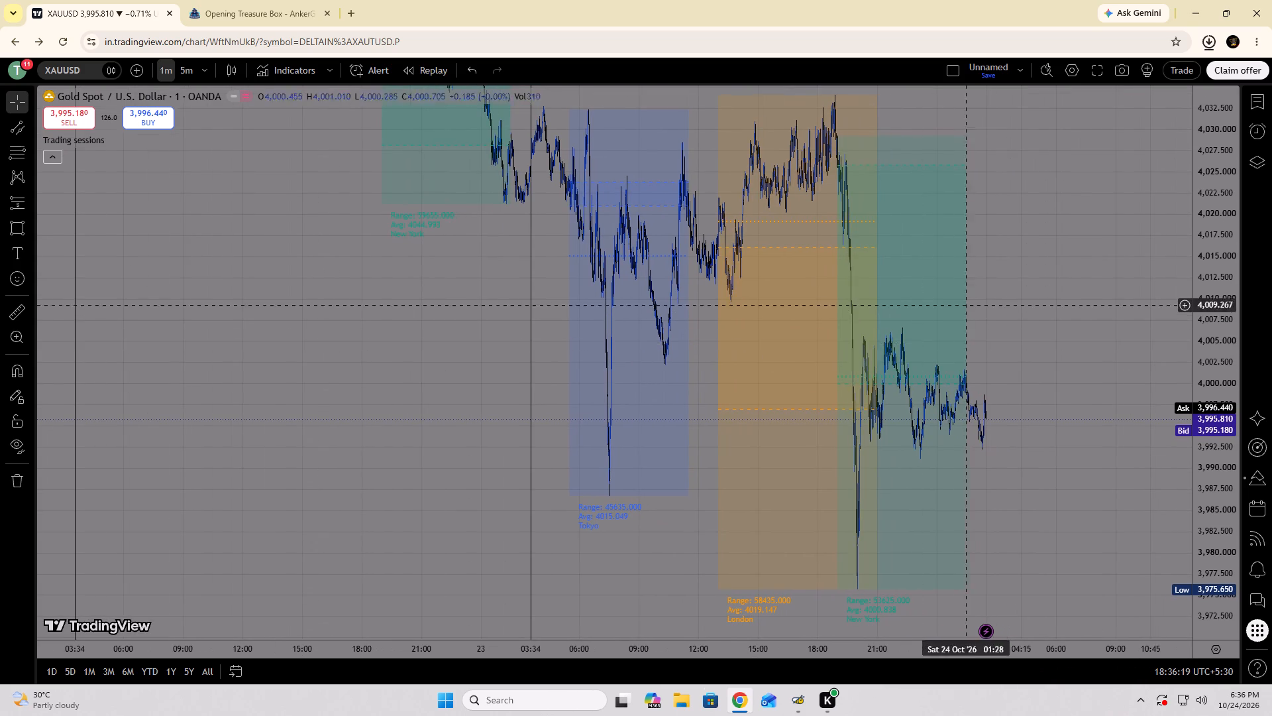
drag(1198, 245, 1229, 624)
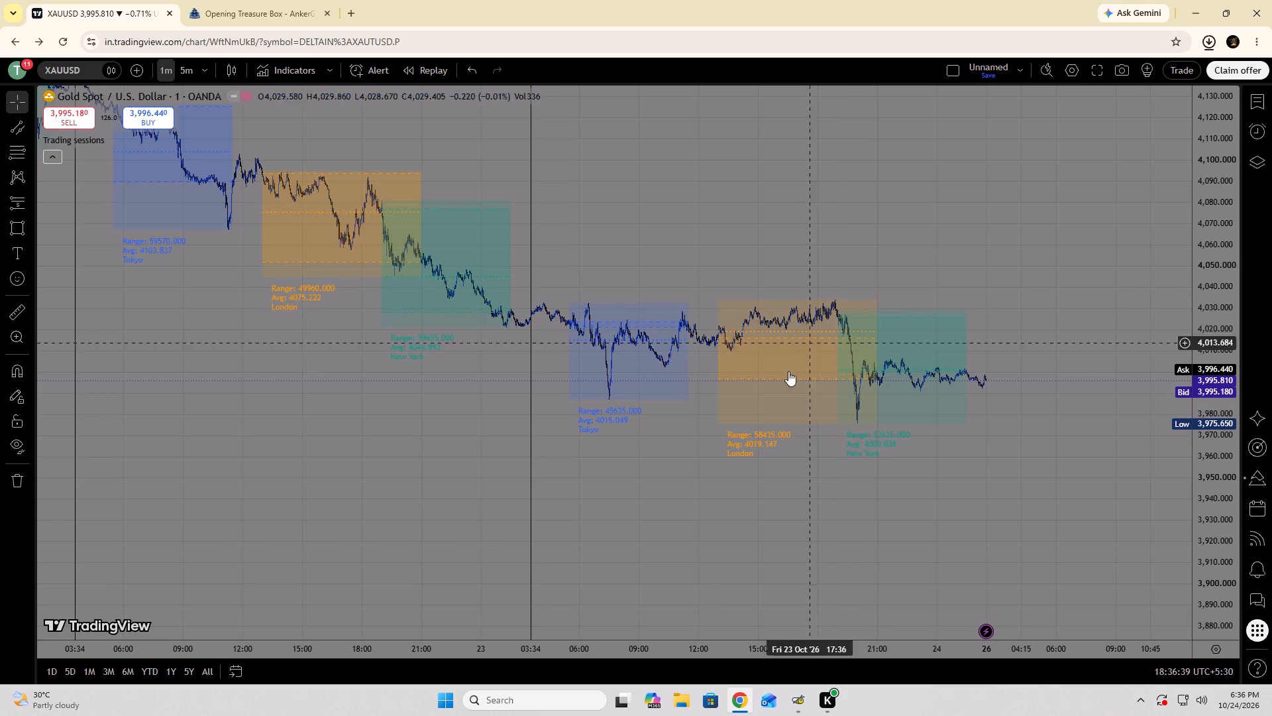
click(13, 221)
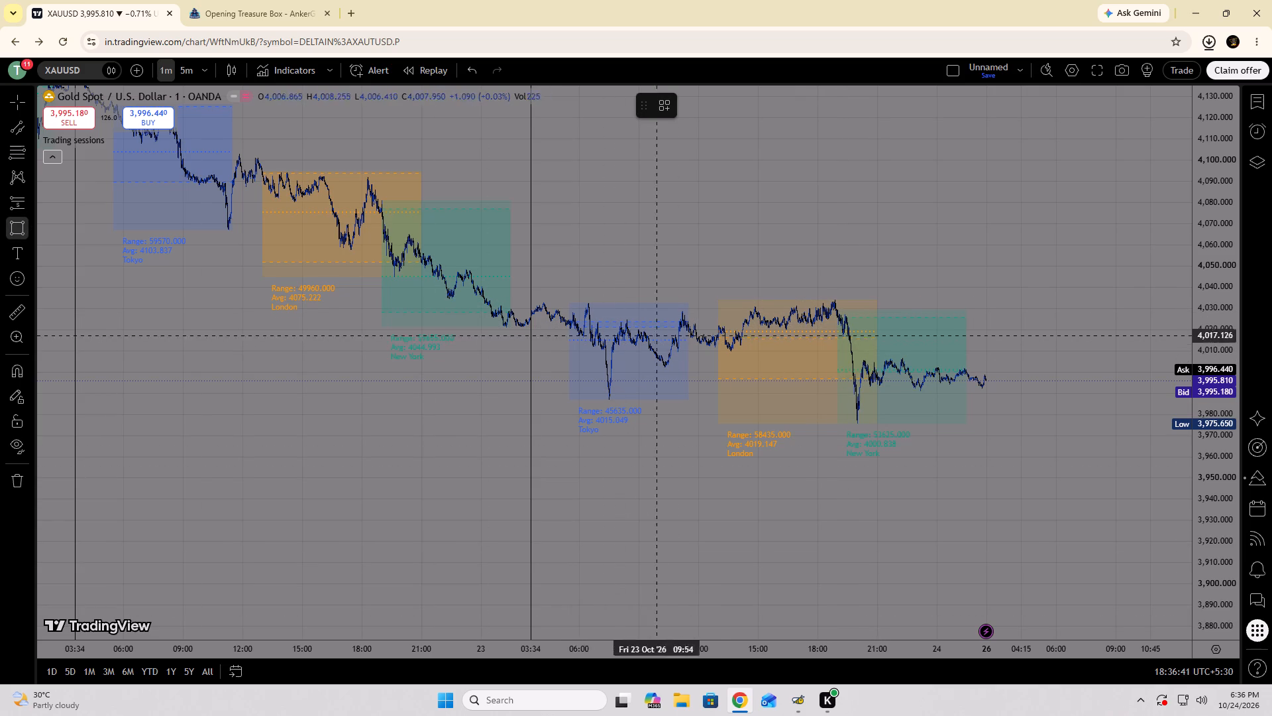
drag(531, 305, 531, 314)
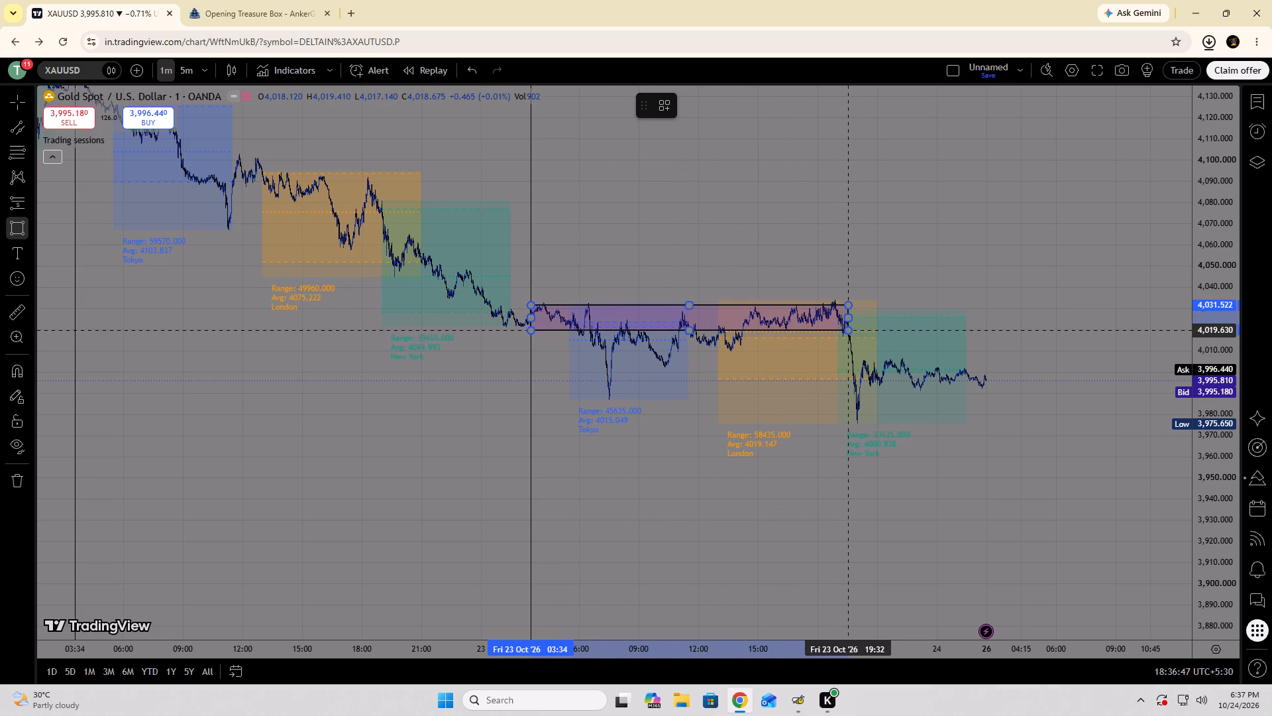
click(848, 330)
click(943, 256)
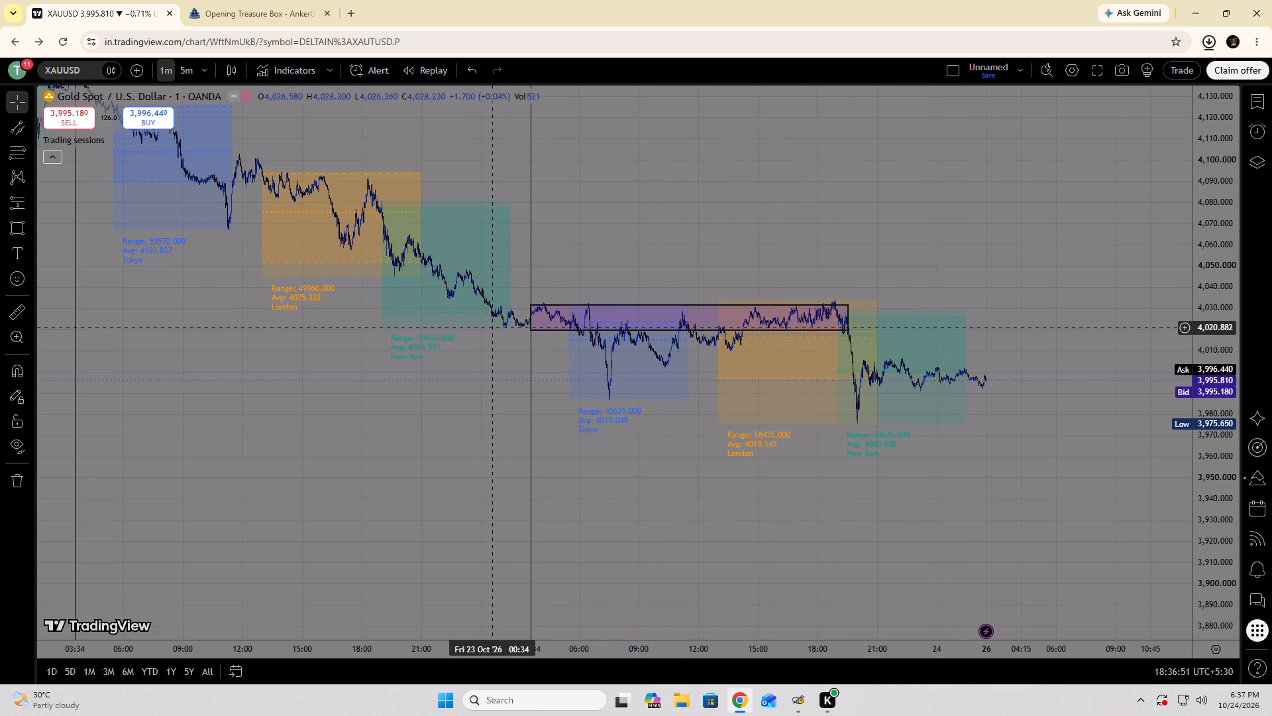
Adjust the upper gold rectangle so it starts at about 02:20 on 23 October and its top edge sits at about 4,033.4.
drag(534, 319, 645, 310)
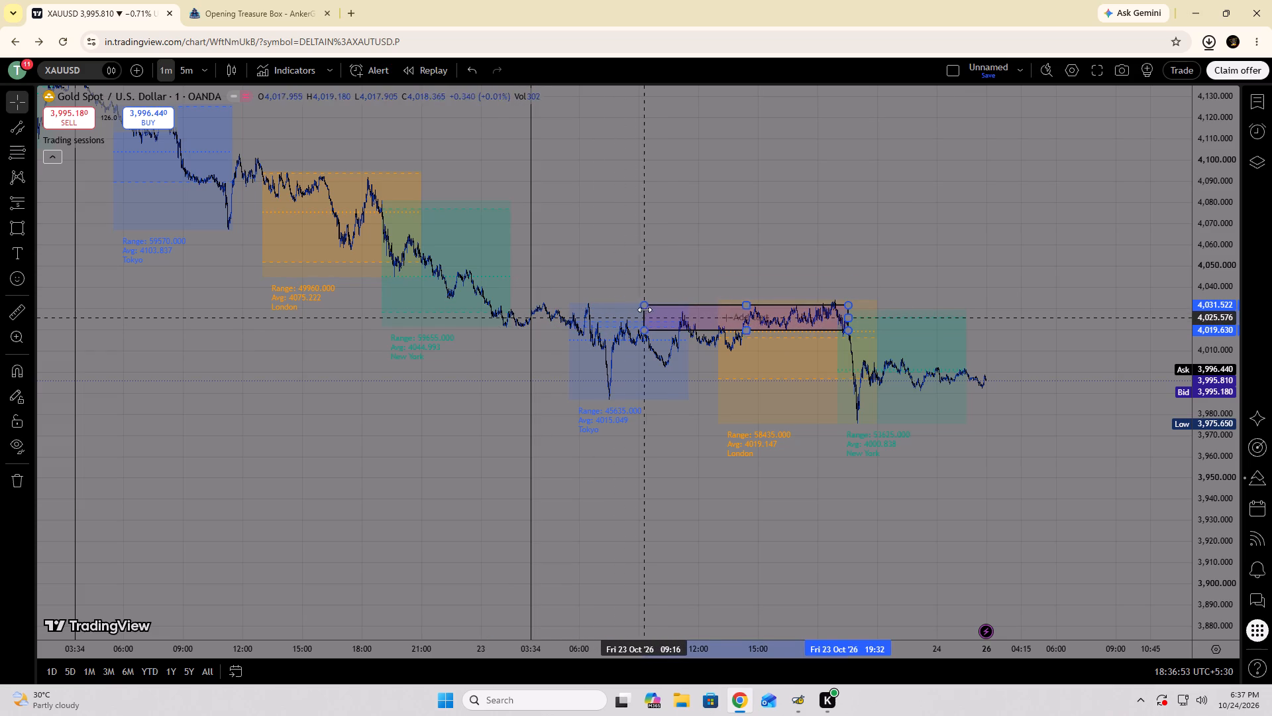
drag(645, 310, 527, 319)
click(693, 255)
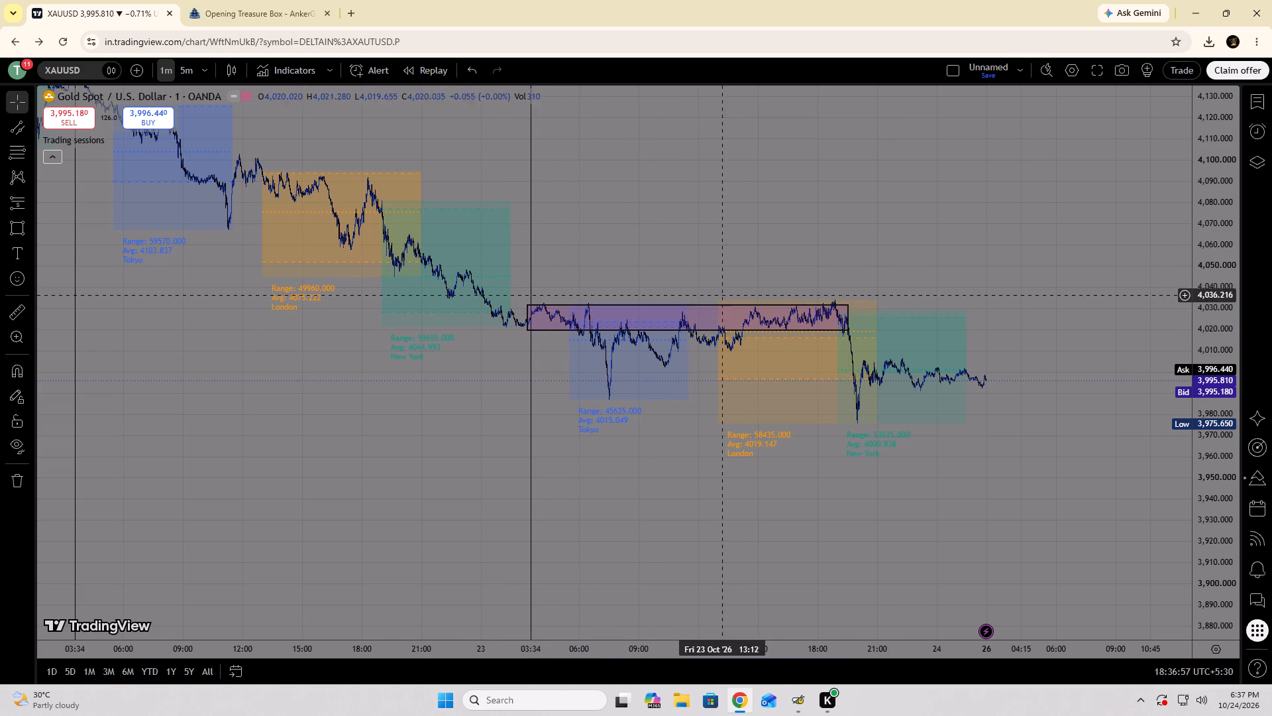
click(690, 304)
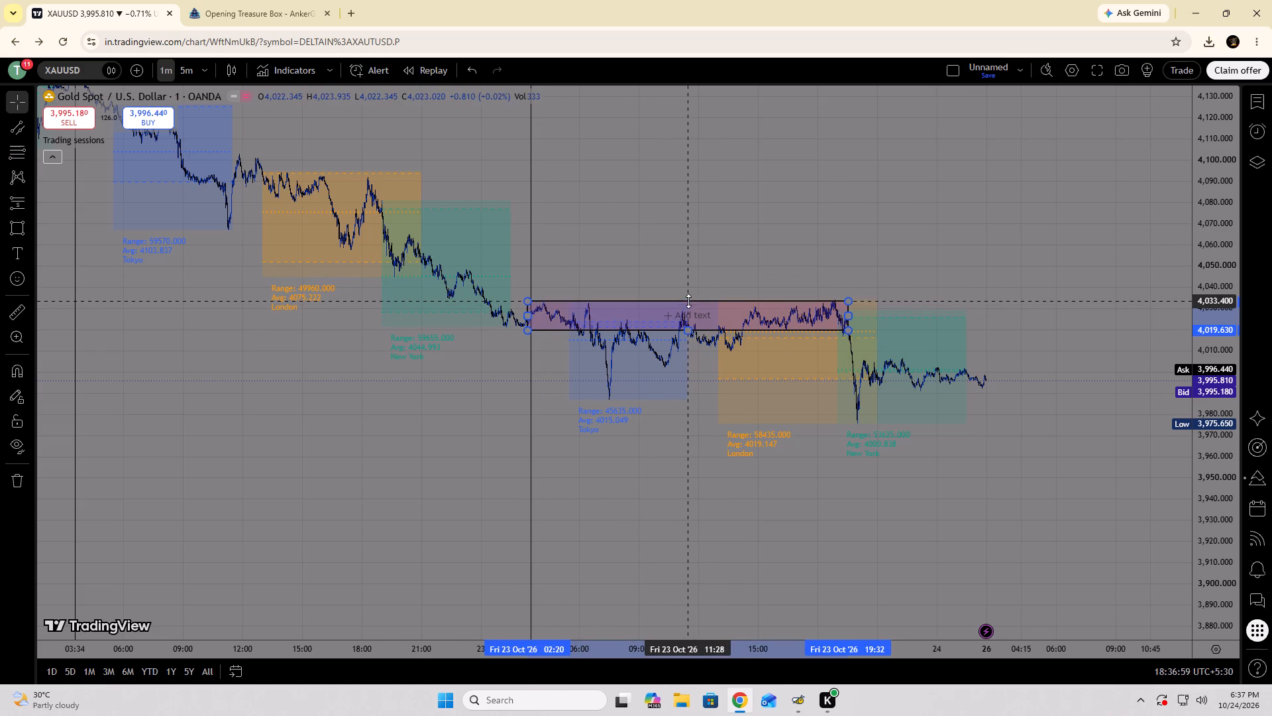
click(737, 267)
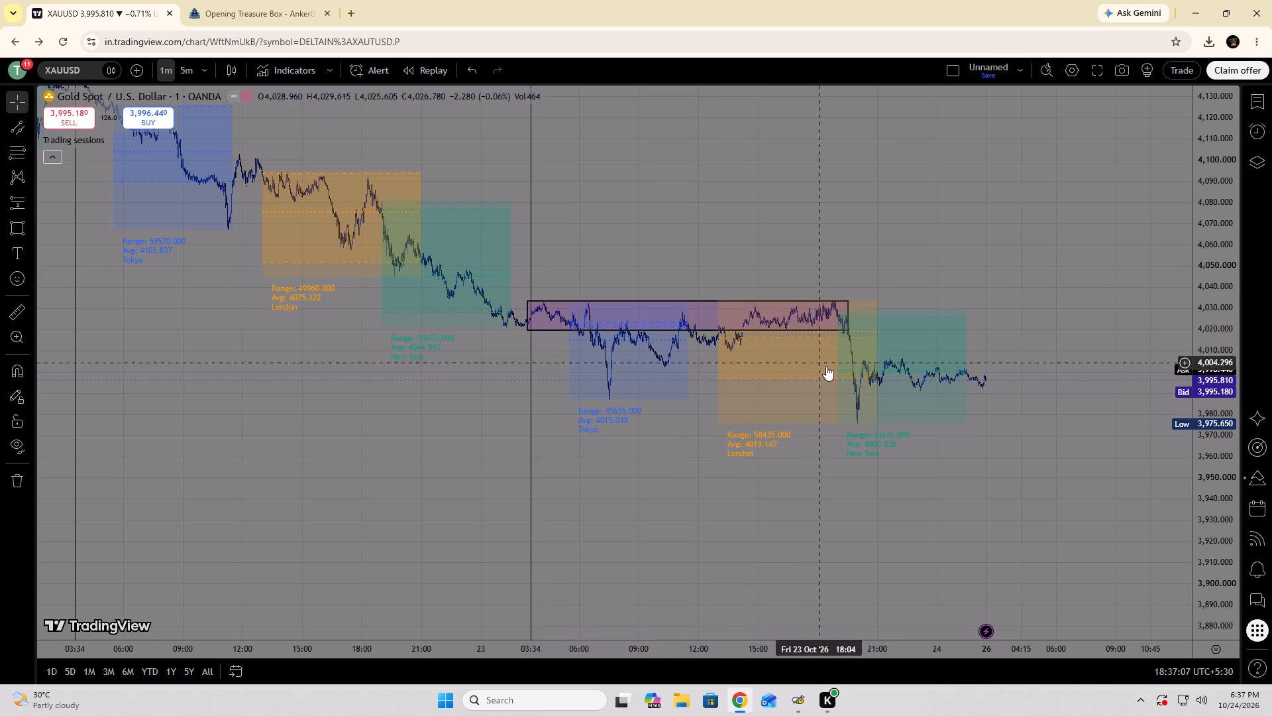
Draw a second rectangle from 20:12 on 23 October to about 03:44 on 26 October, spanning about 4,006.5 to 3,991.2.
drag(888, 491, 796, 507)
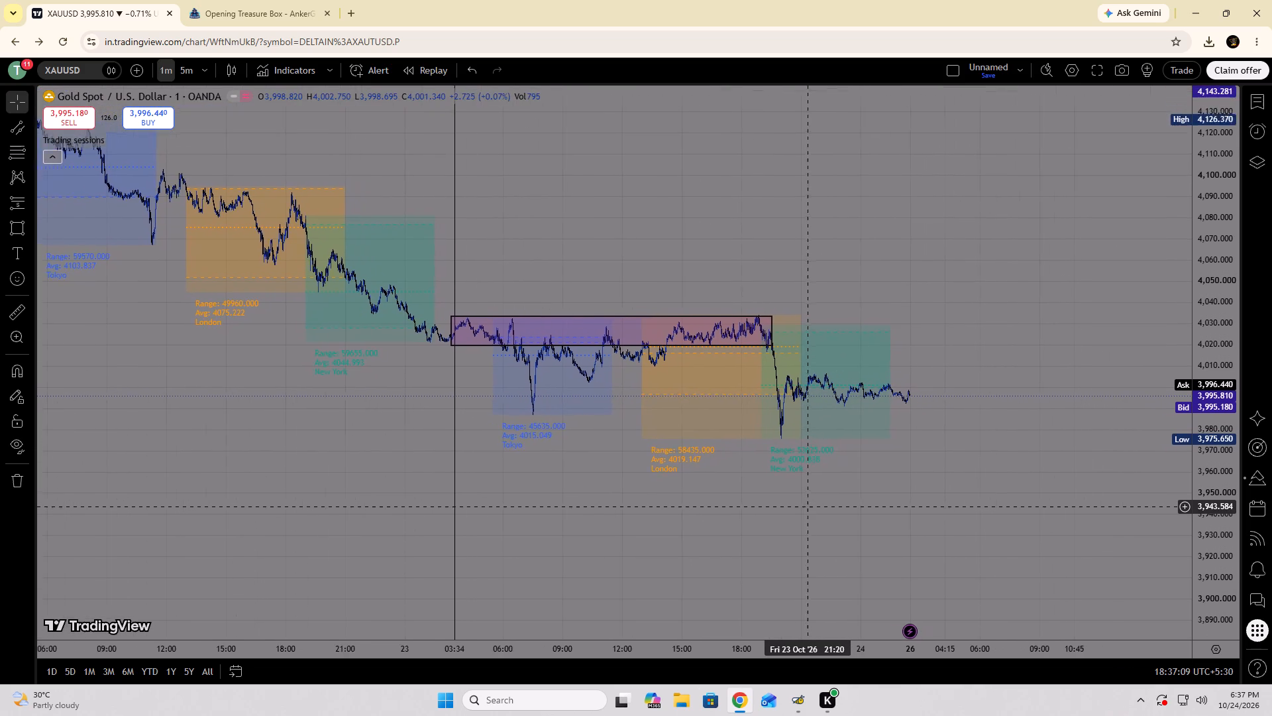
drag(796, 507, 752, 514)
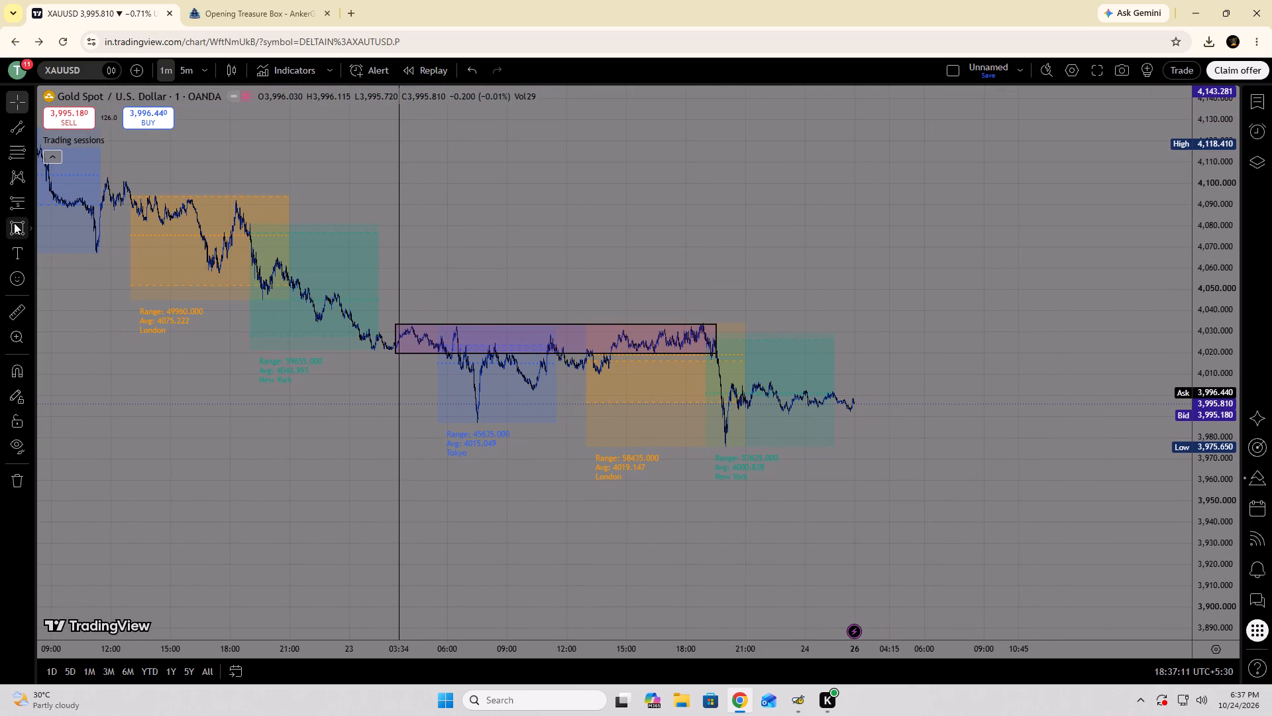
click(15, 226)
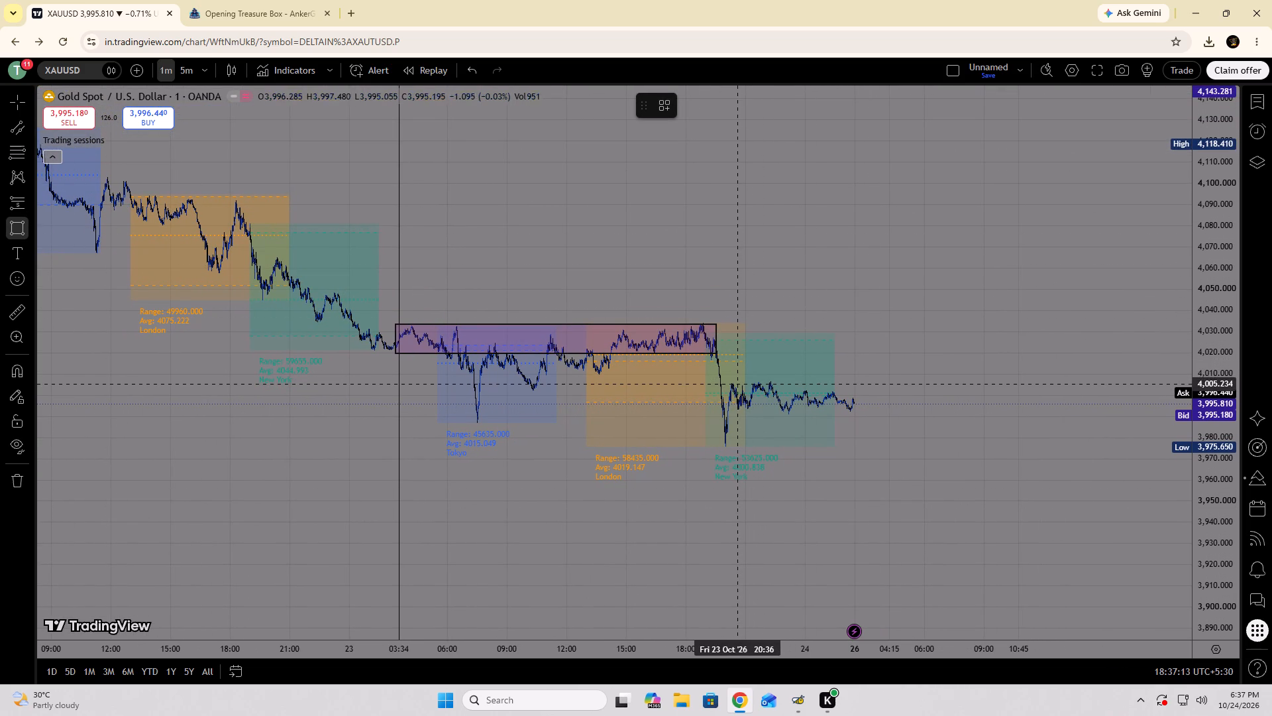
click(729, 385)
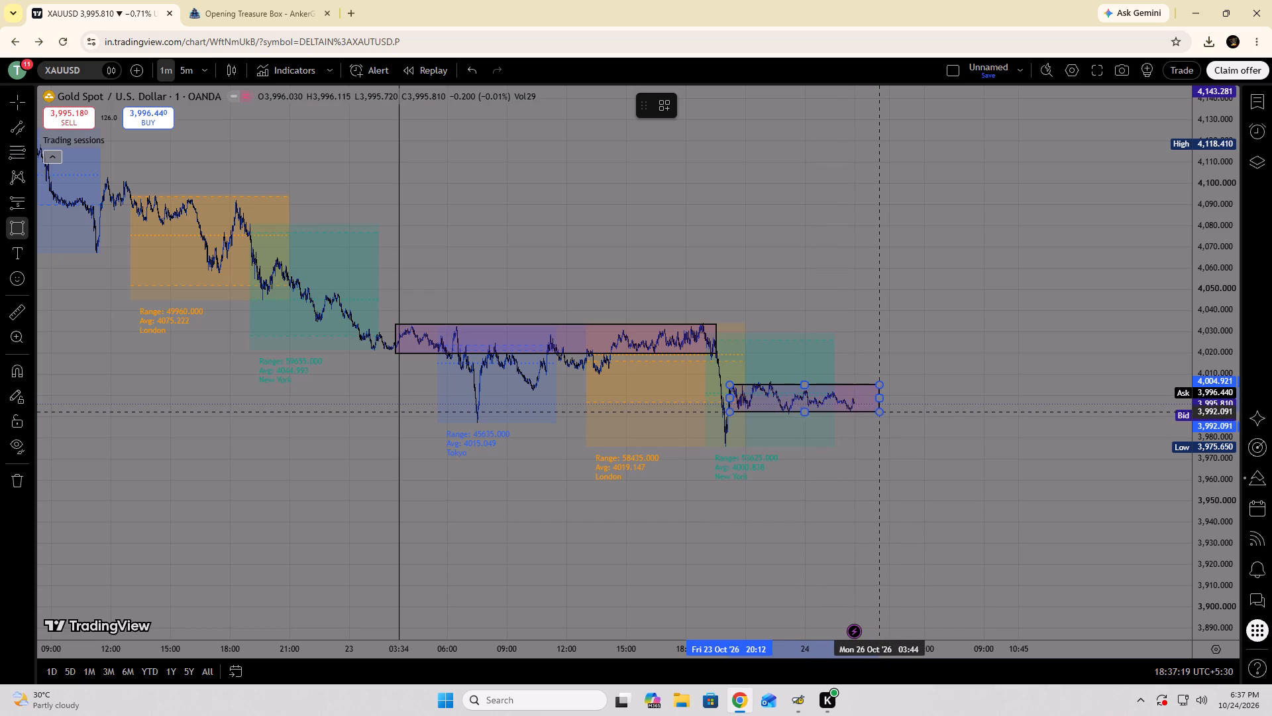
click(880, 414)
click(800, 385)
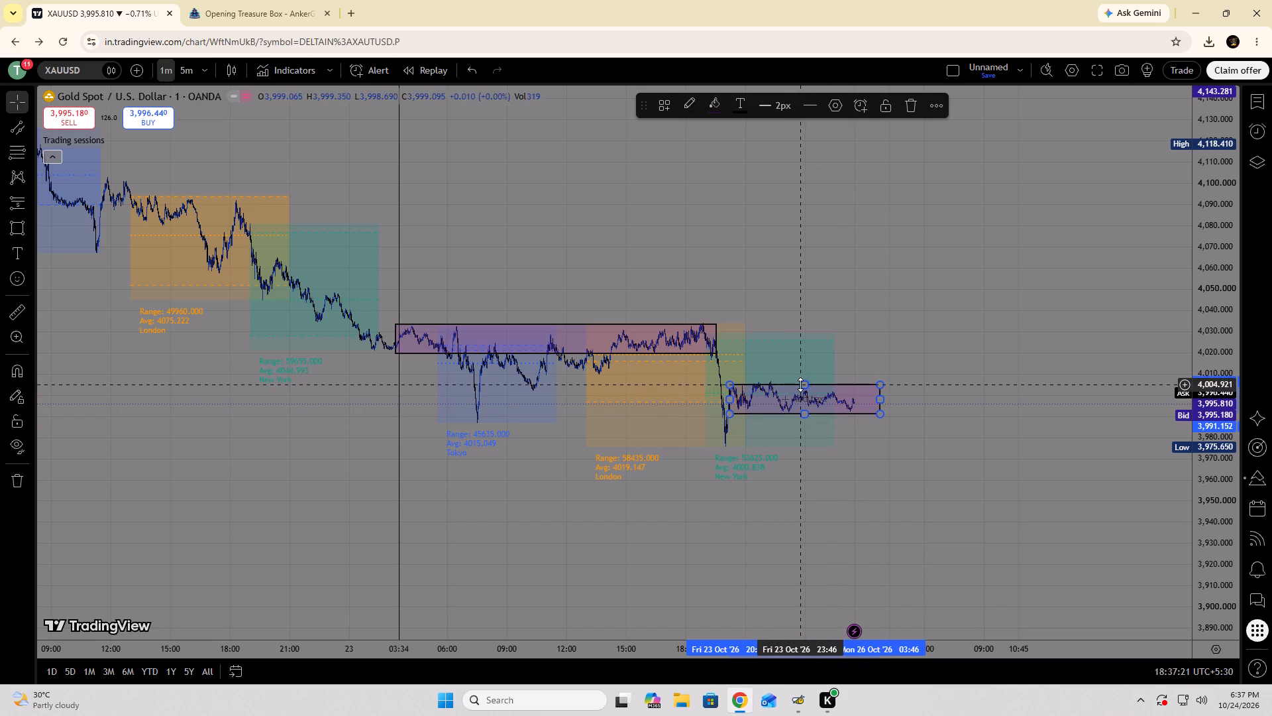
click(882, 346)
Draw a Fibonacci retracement from 02:24 at about 4,032.9 to 21:34 at about 3,975.3 on 23 October.
drag(903, 342, 1202, 353)
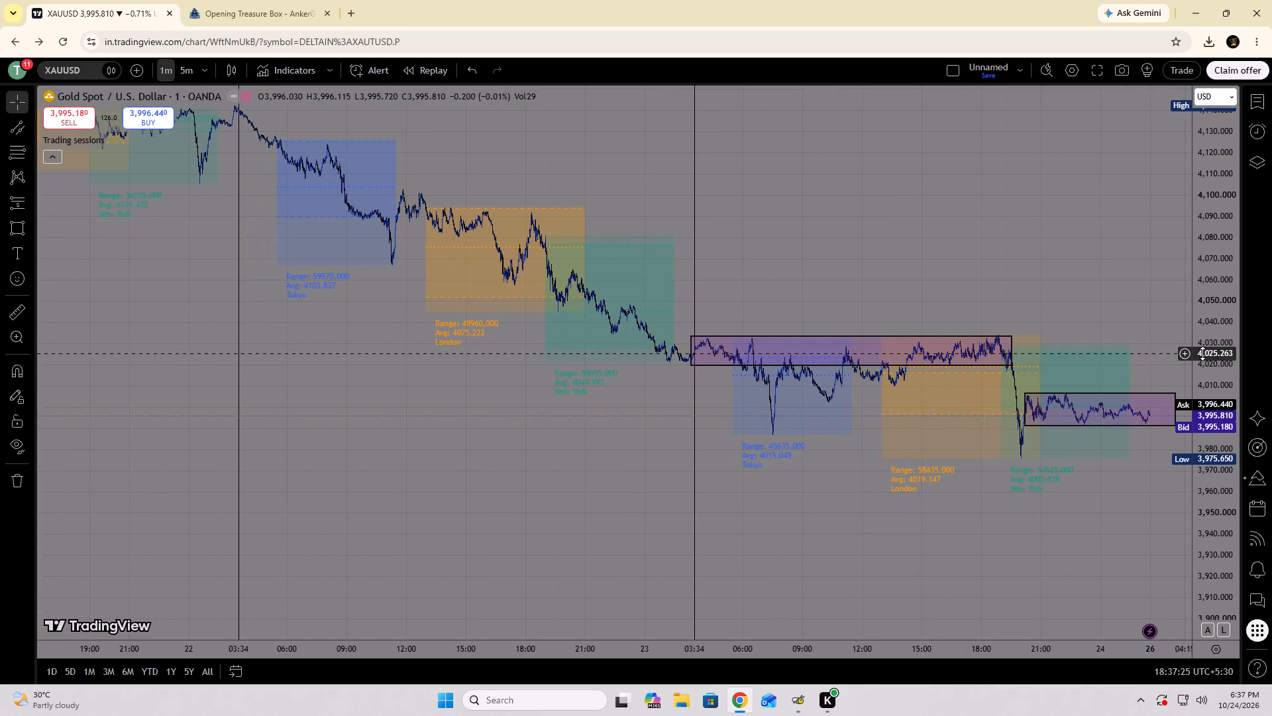
drag(1202, 353, 1053, 355)
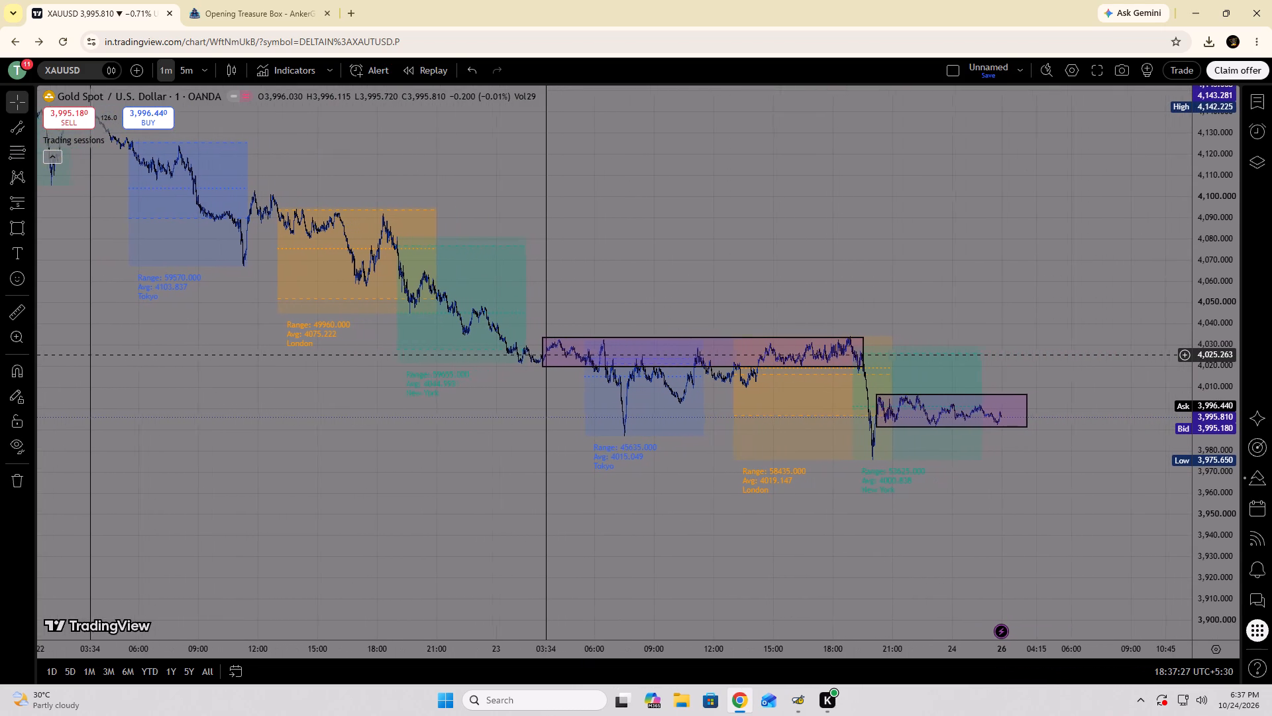
drag(1053, 355, 1045, 355)
drag(1216, 279, 1216, 288)
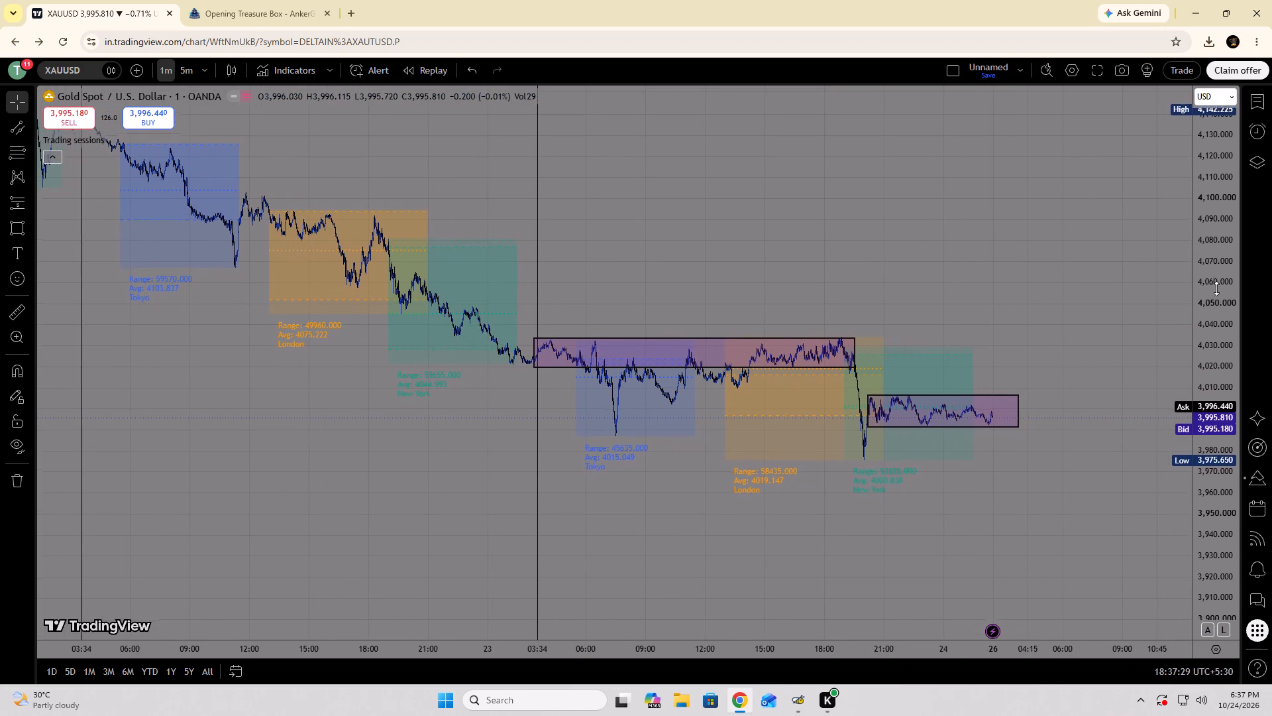
drag(1216, 288, 1212, 184)
drag(1226, 359, 1212, 162)
drag(1220, 265, 1224, 223)
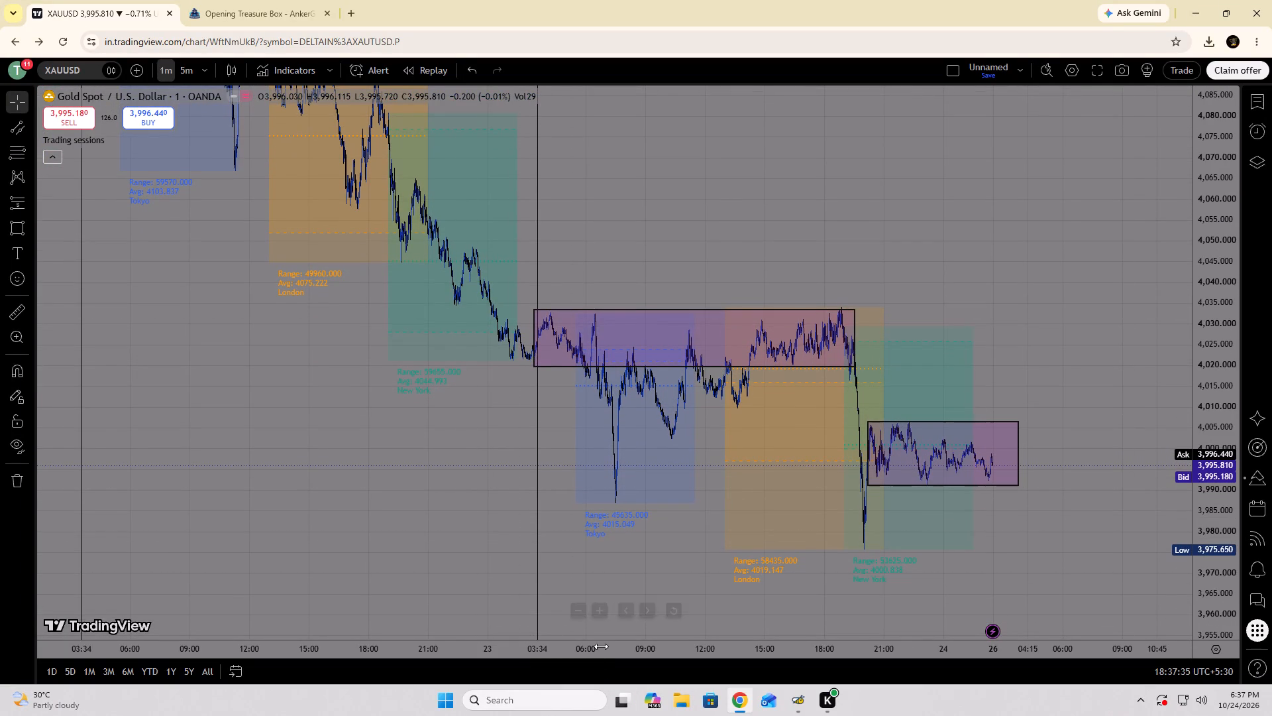
drag(602, 644, 247, 578)
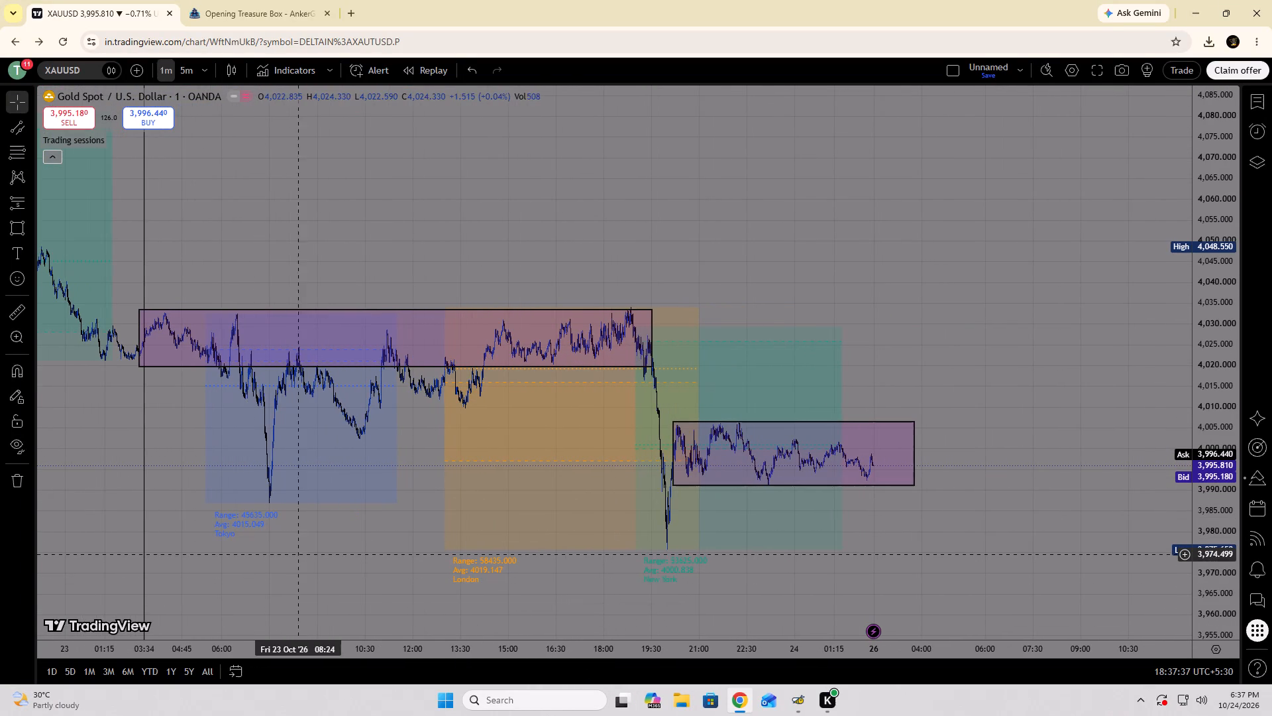
drag(303, 554, 448, 564)
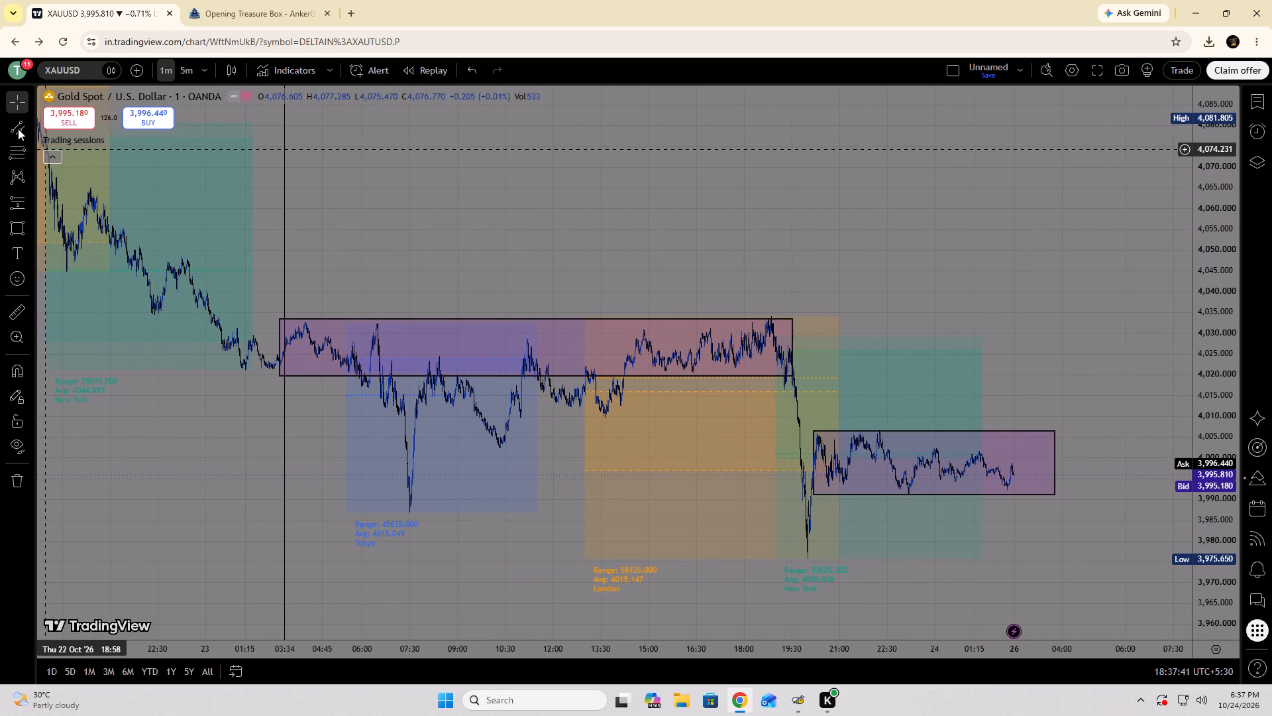
click(15, 152)
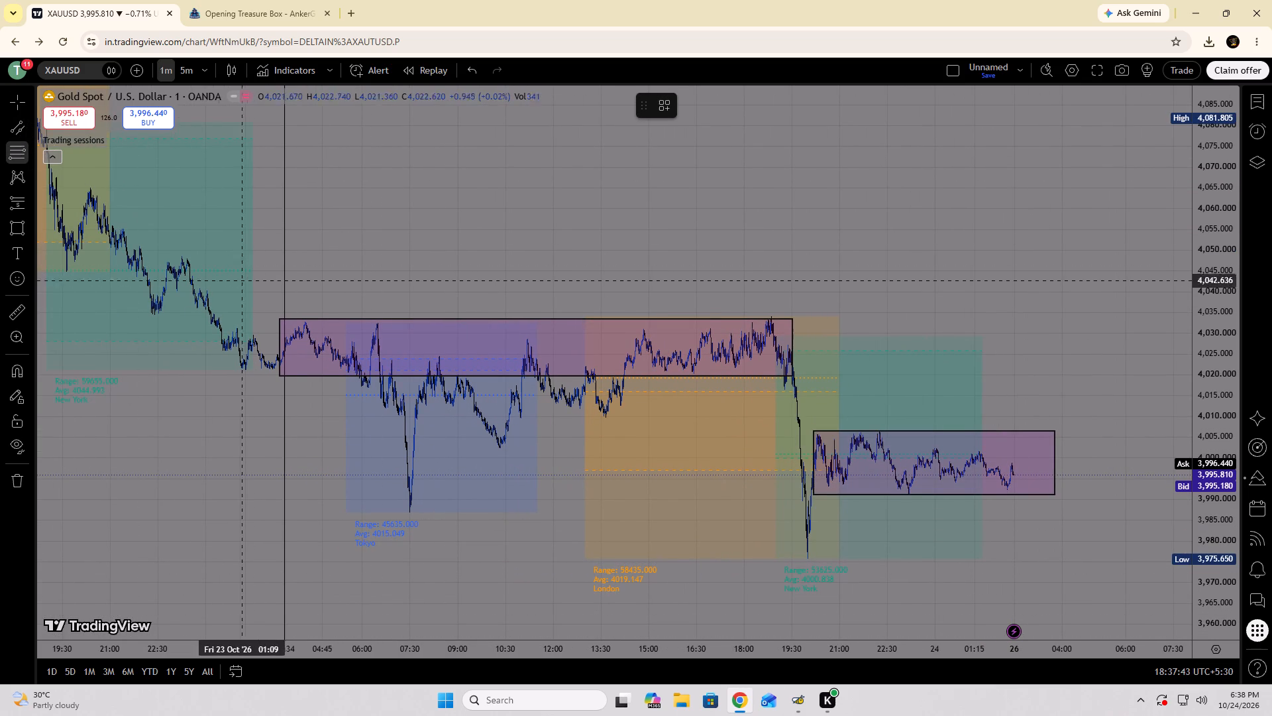
click(282, 321)
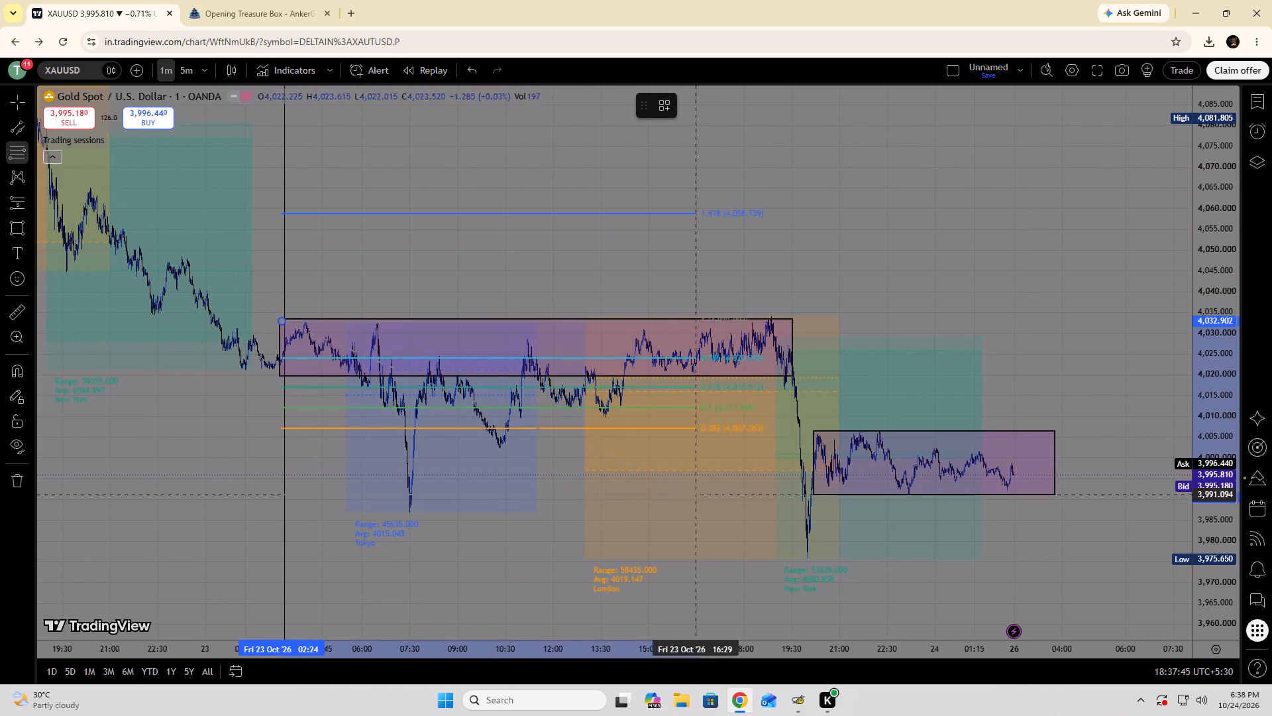
click(857, 560)
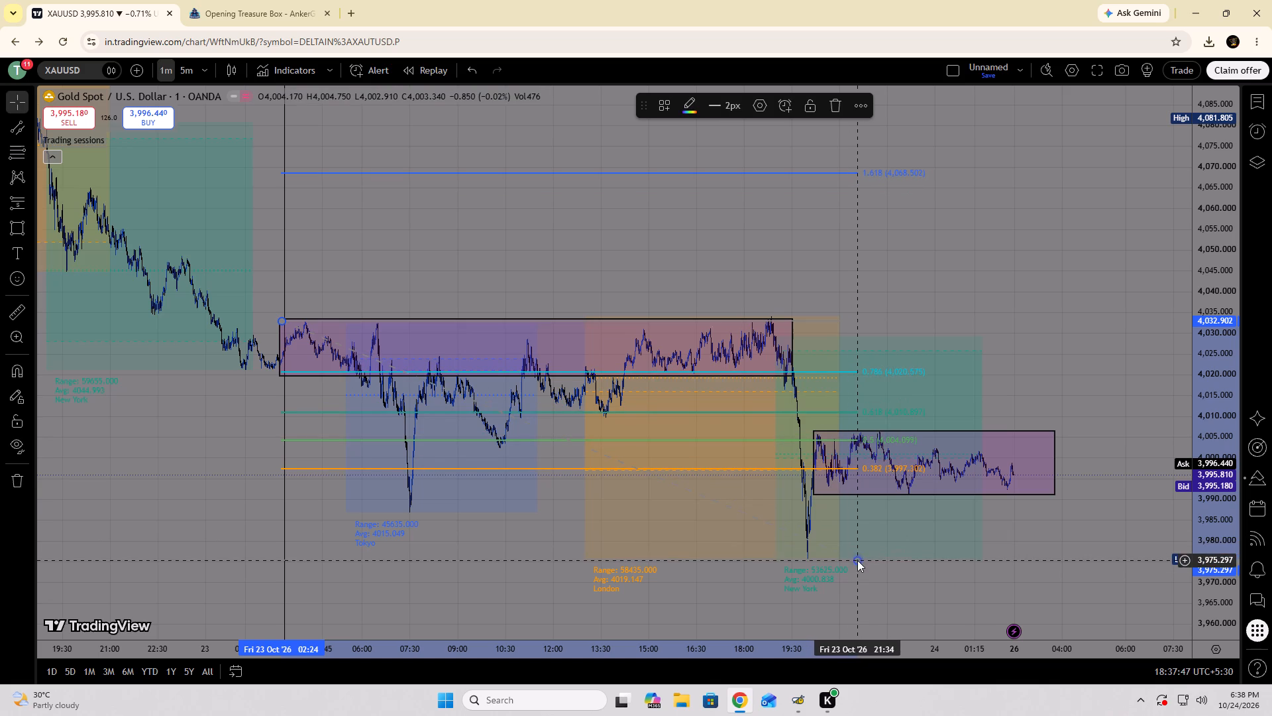
Place a horizontal ray at about 4,011.0, on the 0.618 Fibonacci level, starting shortly before 06:00 on 26 October.
drag(1048, 336, 792, 344)
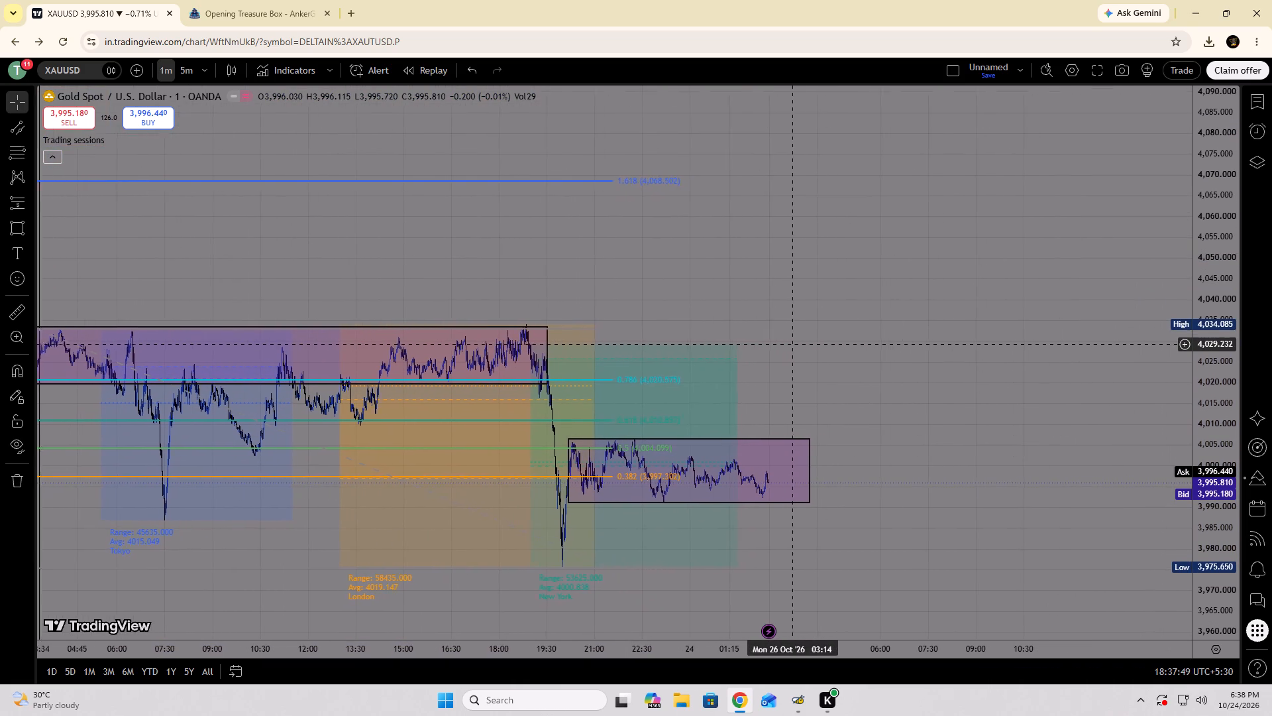
drag(792, 344, 780, 344)
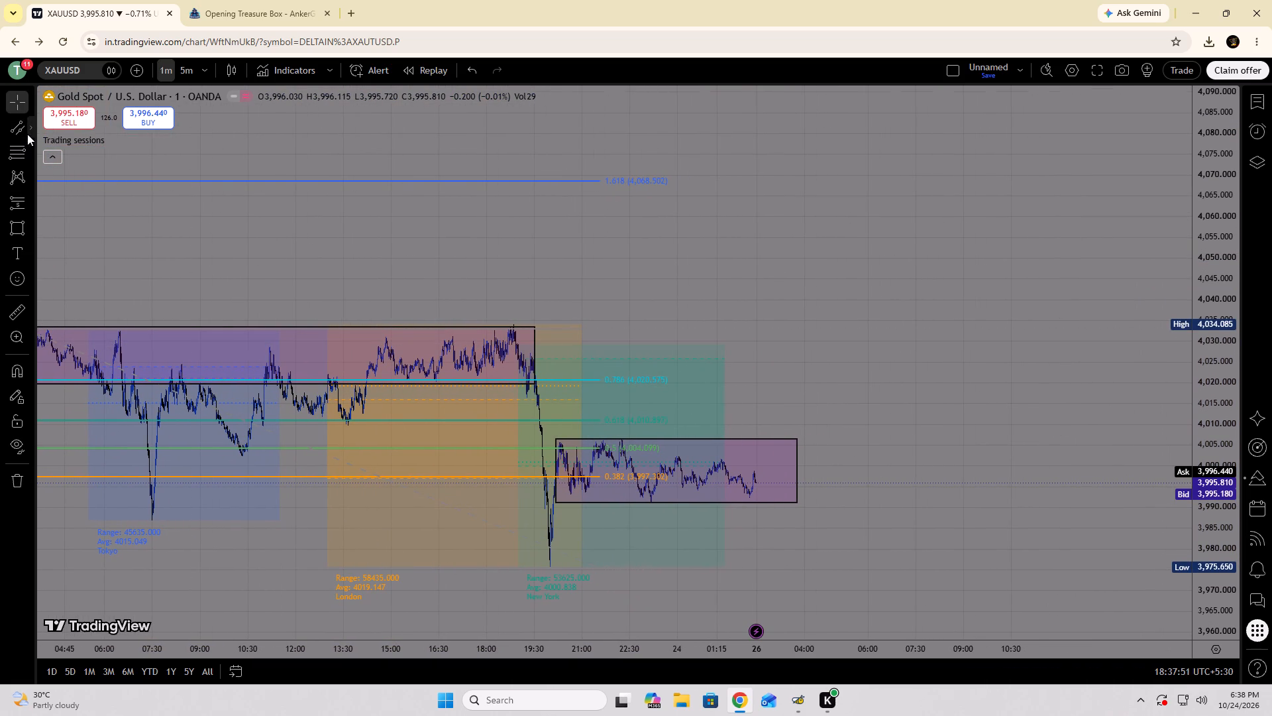
click(29, 133)
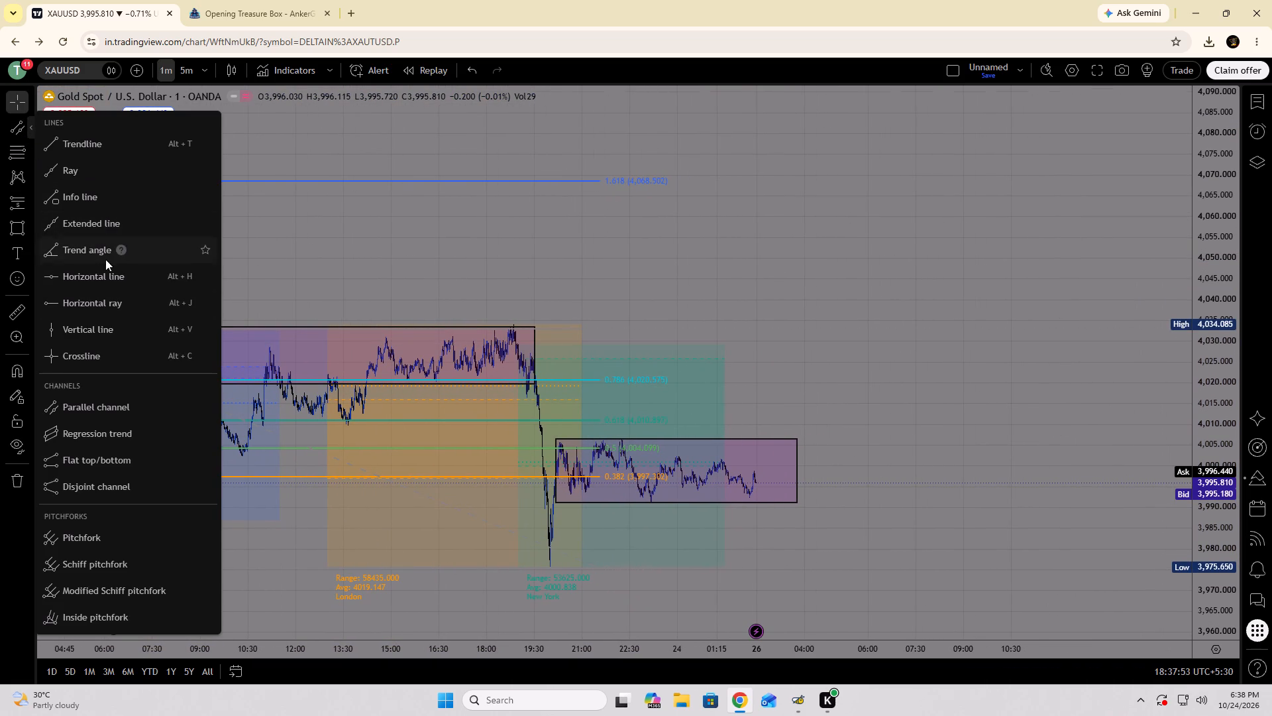
click(104, 300)
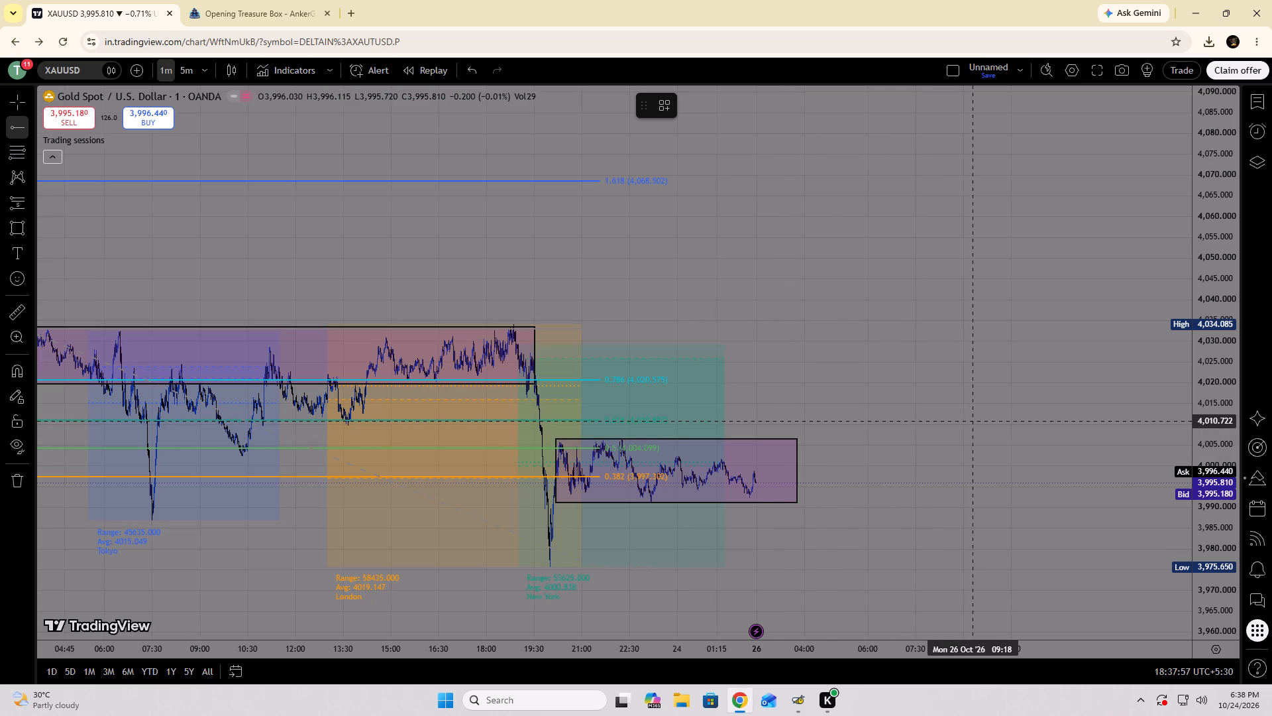
click(973, 421)
drag(973, 421, 871, 421)
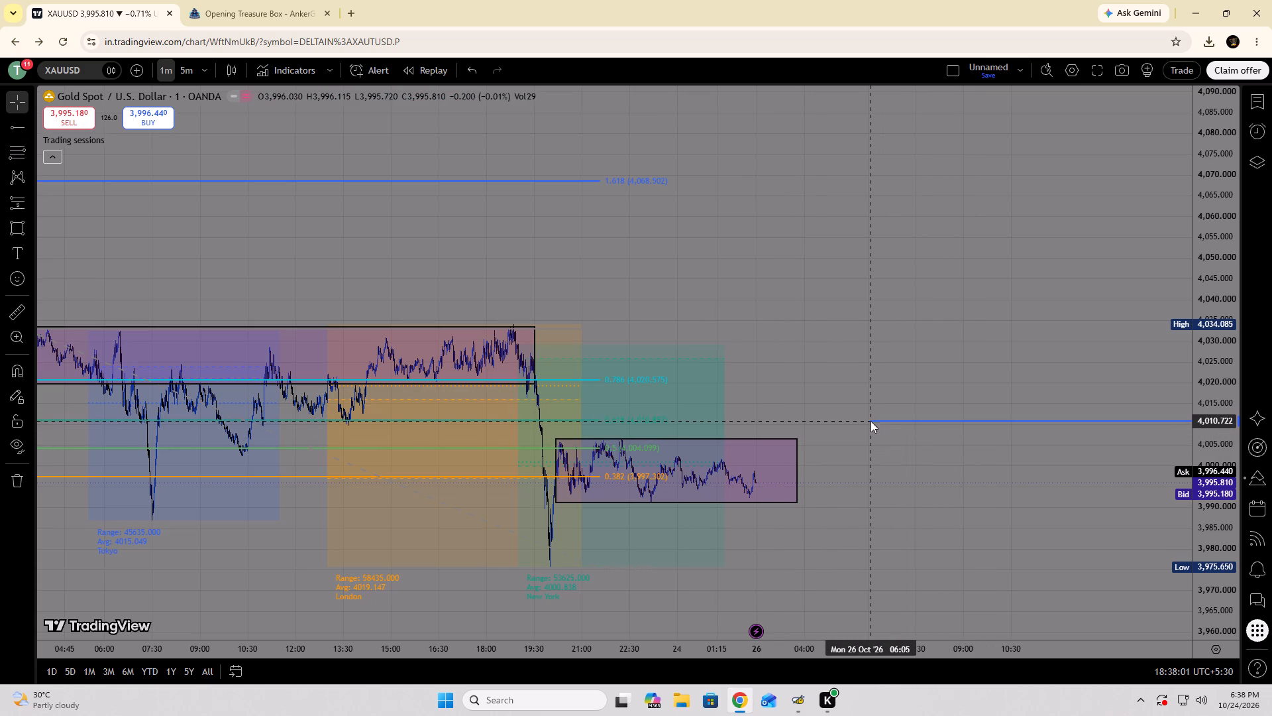
drag(871, 421, 863, 420)
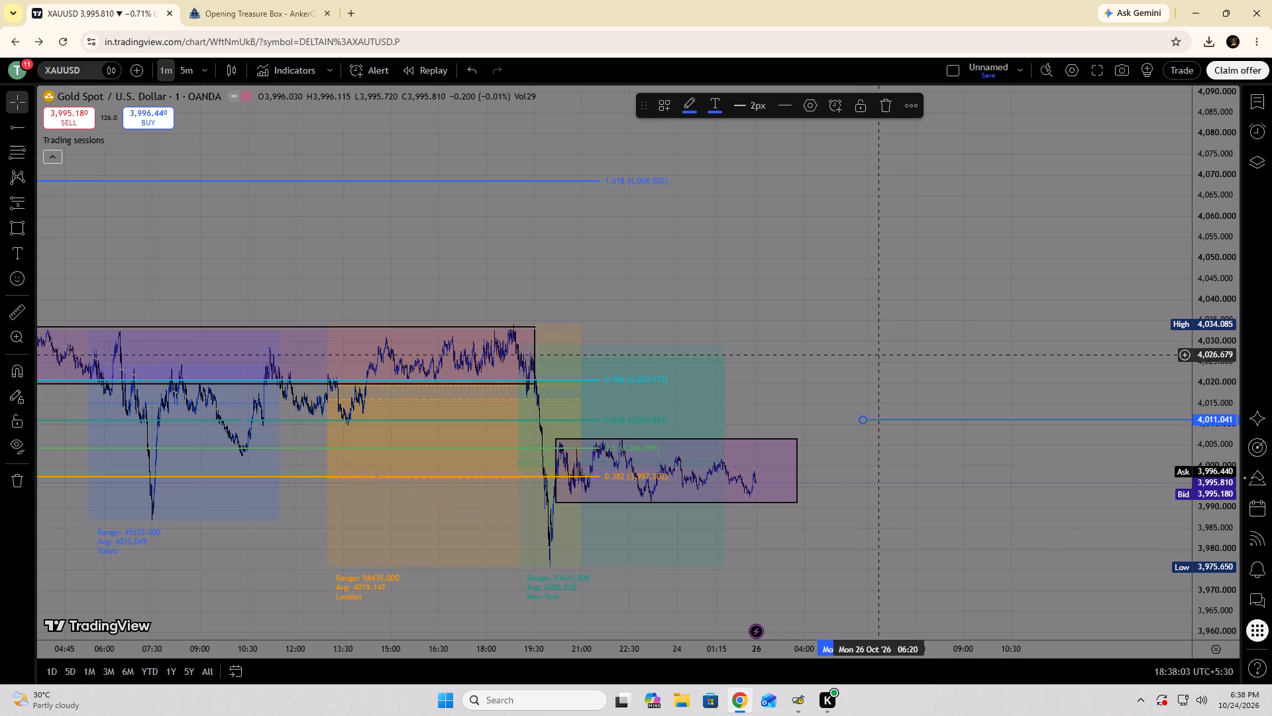
click(879, 347)
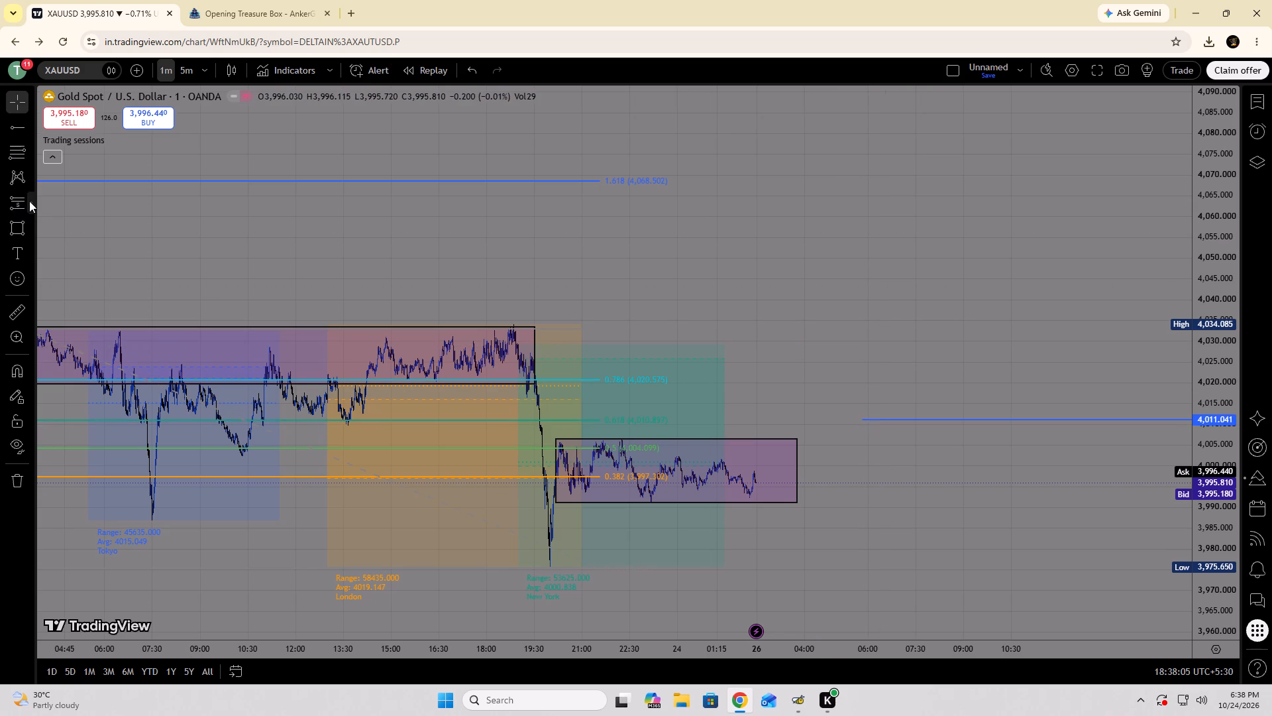
Add a short position at the ray from 06:04 to about 09:10, with entry 4,011.2, stop about 4,015.8 and target about 3,975.9.
click(17, 203)
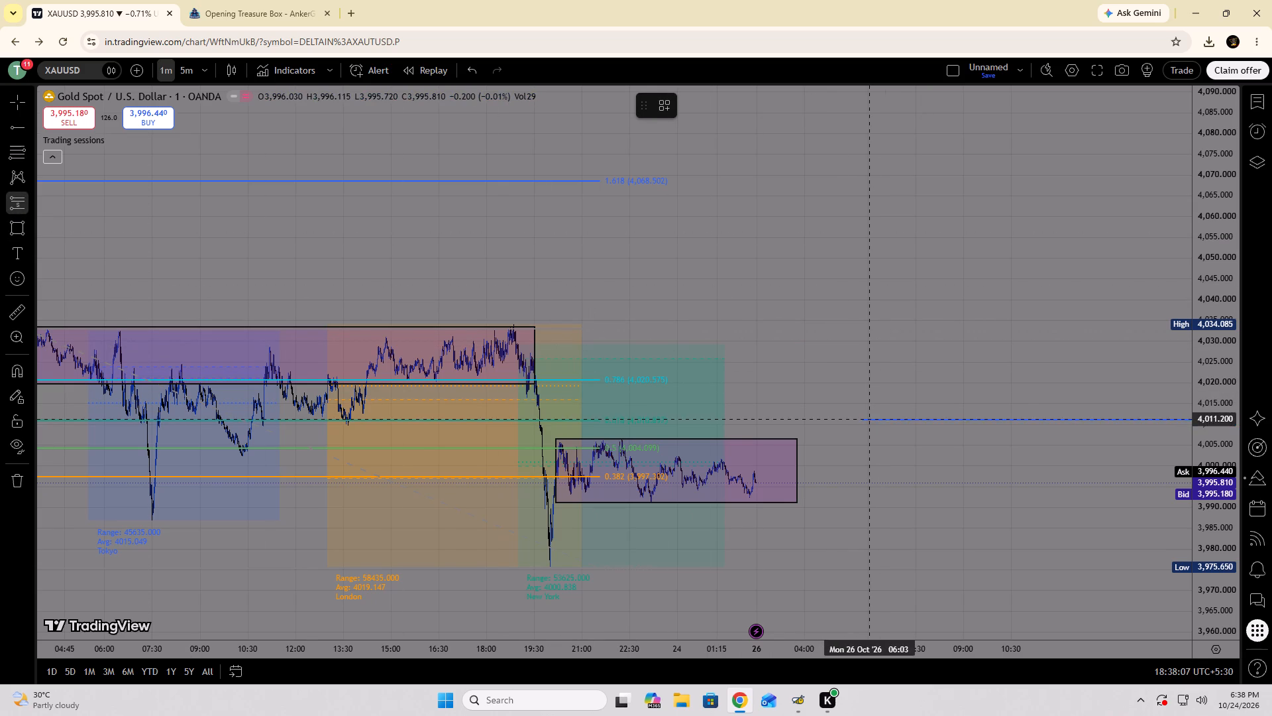
click(870, 419)
drag(873, 467, 874, 554)
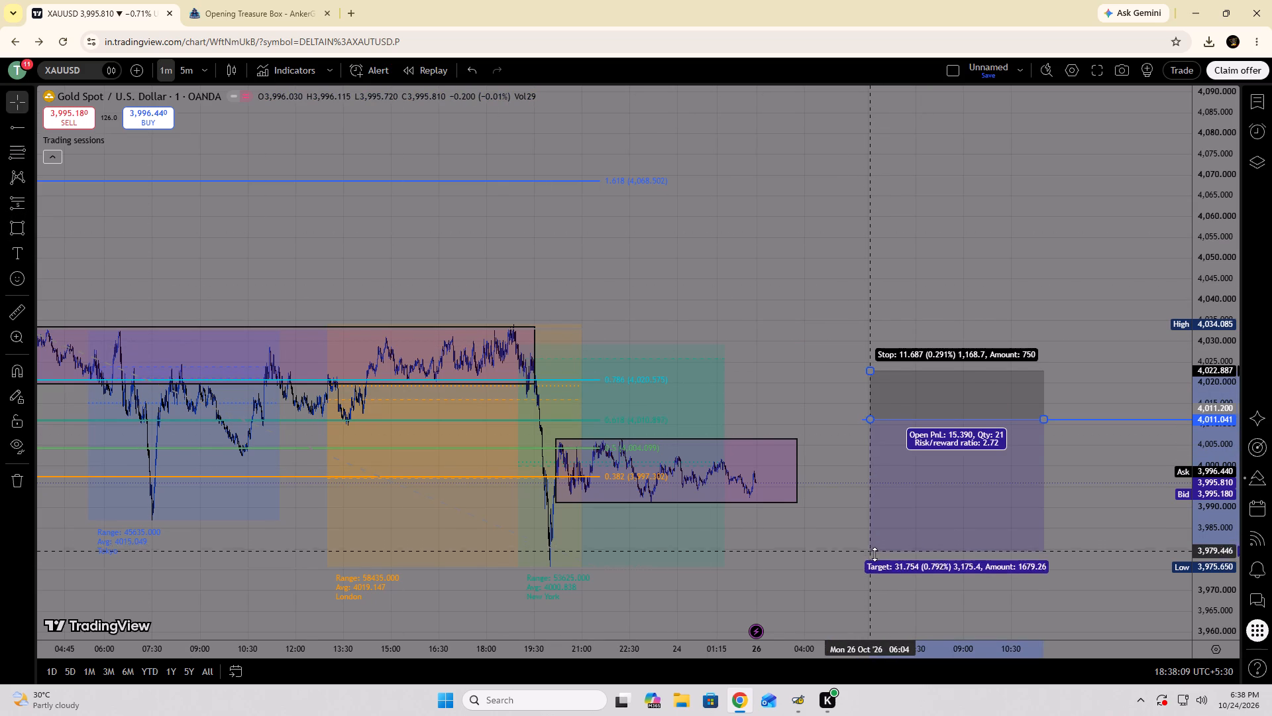
drag(874, 554, 874, 566)
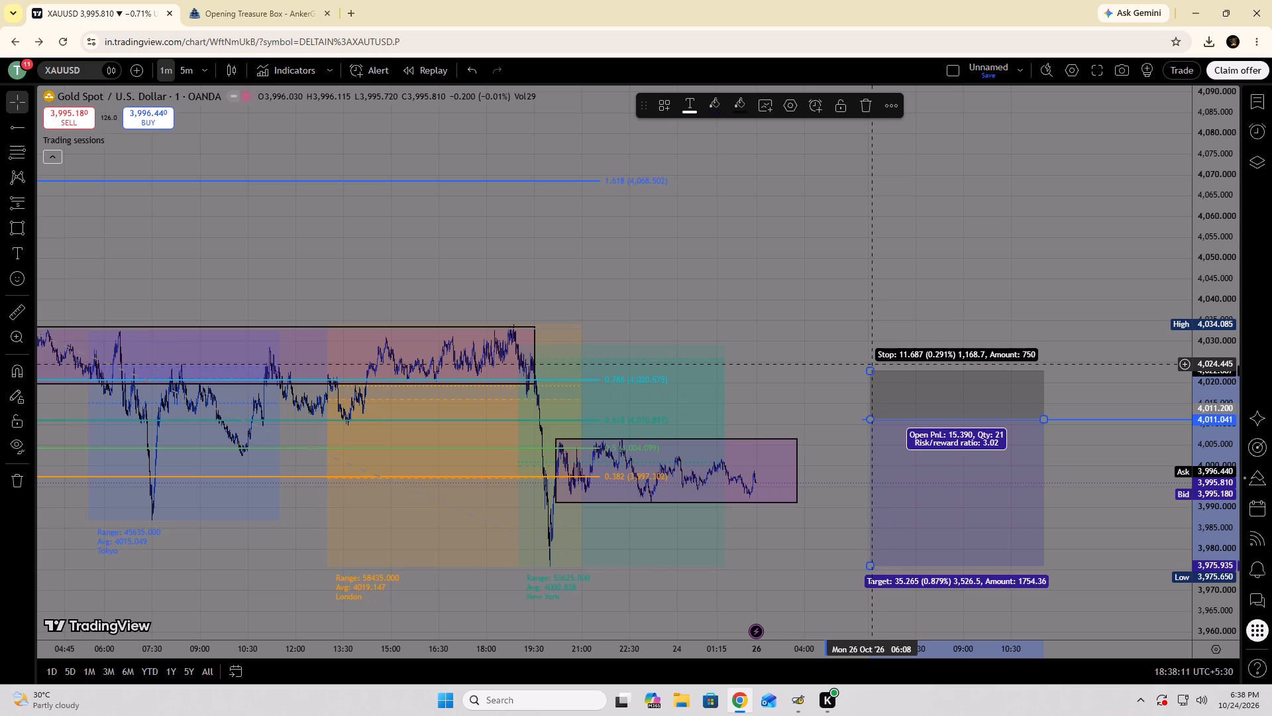
drag(871, 371, 868, 387)
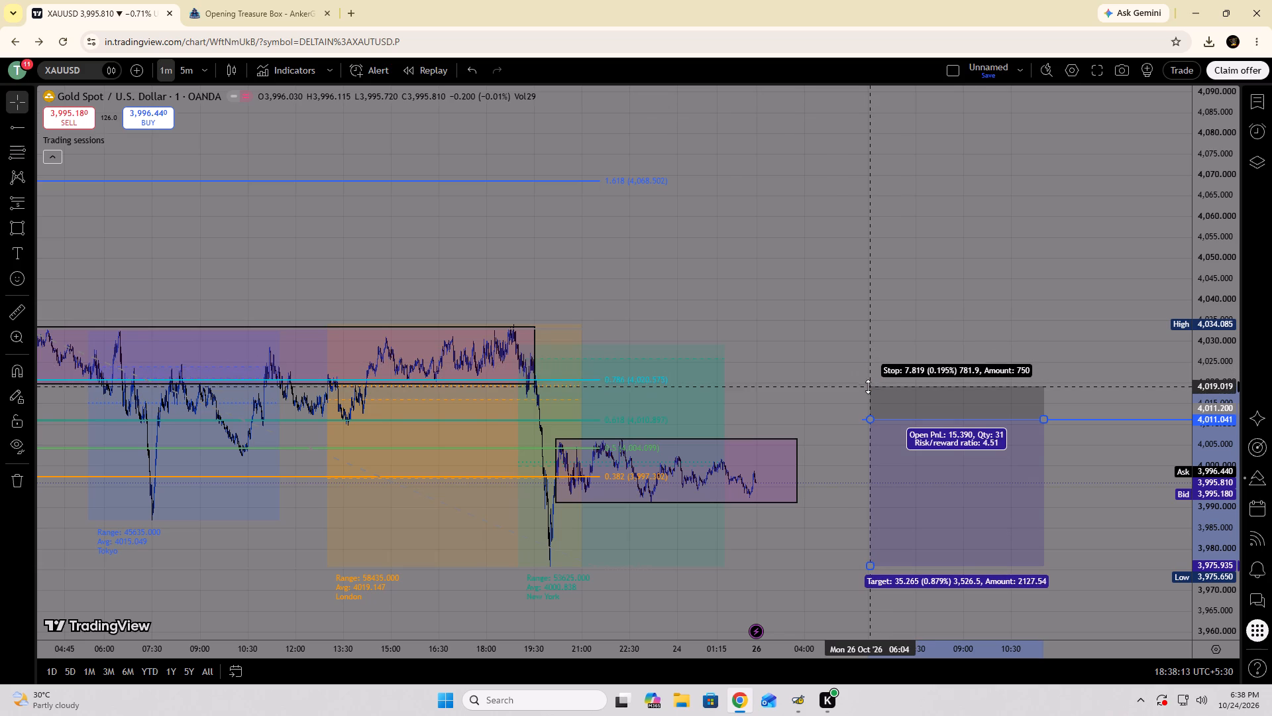
drag(868, 387, 864, 400)
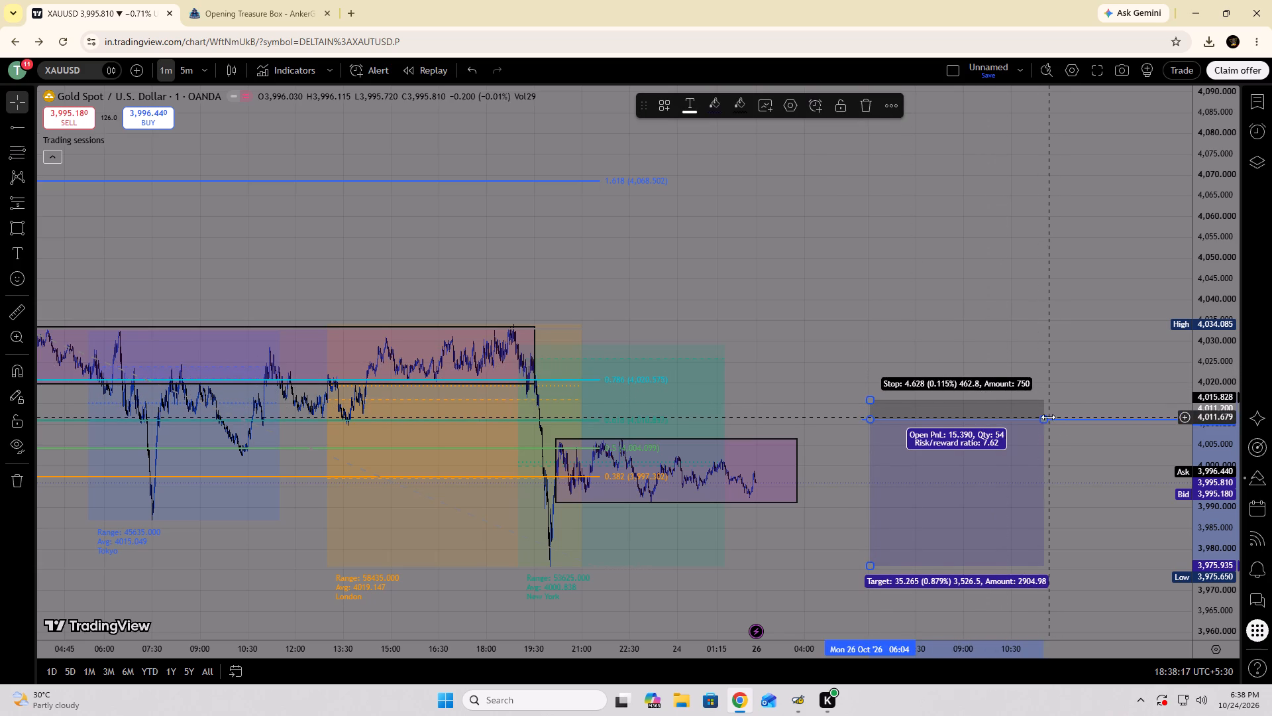
drag(1048, 417, 969, 418)
Delete the Fibonacci retracement from the gold chart.
drag(996, 332, 981, 321)
drag(922, 294, 913, 293)
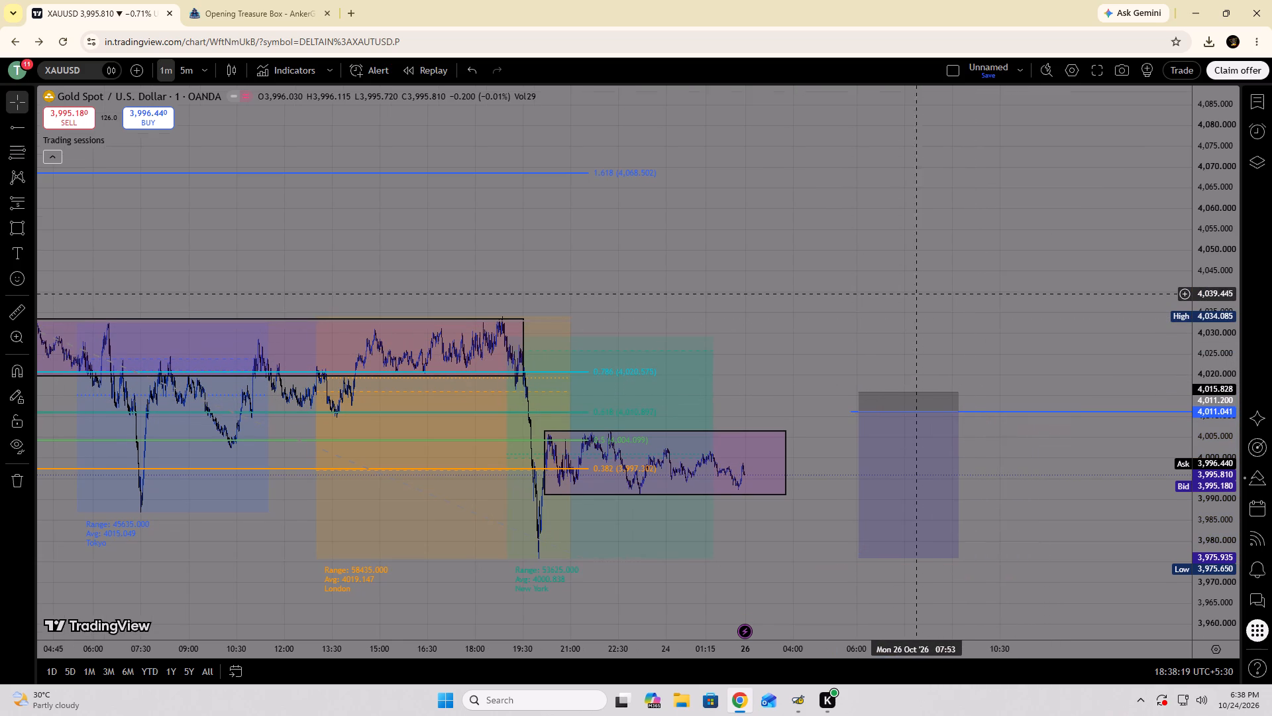
drag(913, 293, 857, 290)
drag(675, 298, 909, 298)
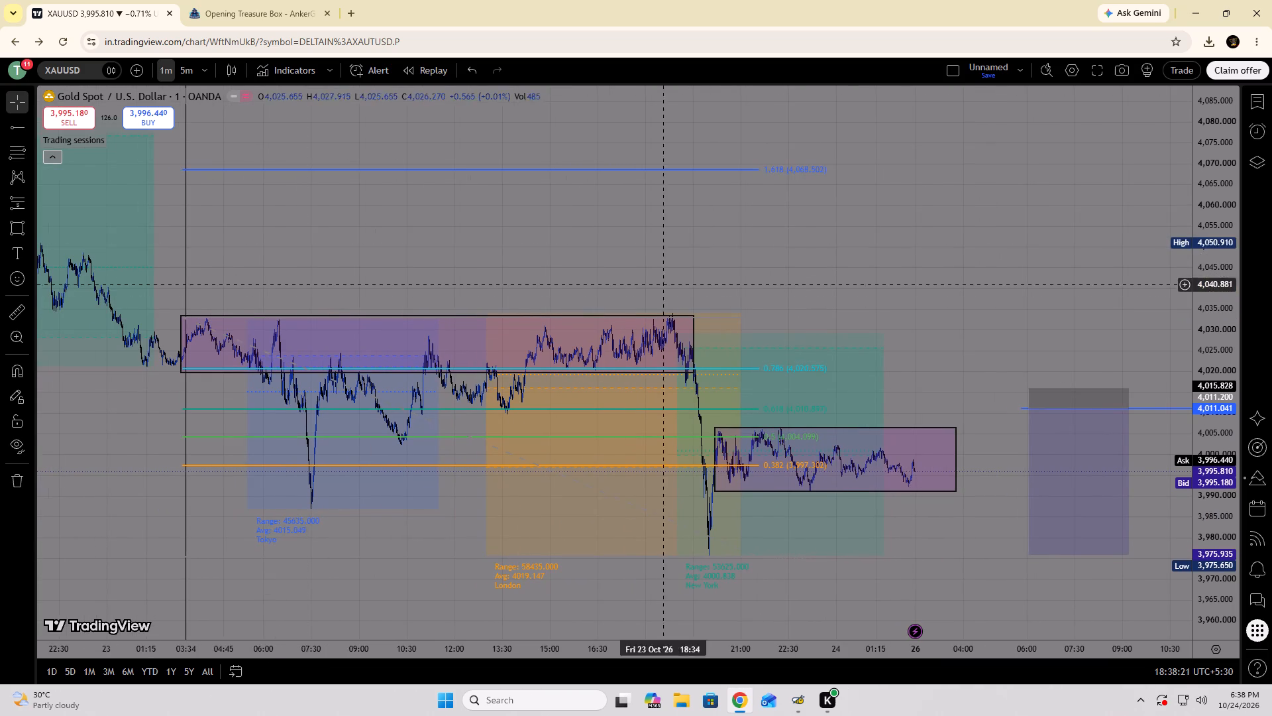
click(334, 168)
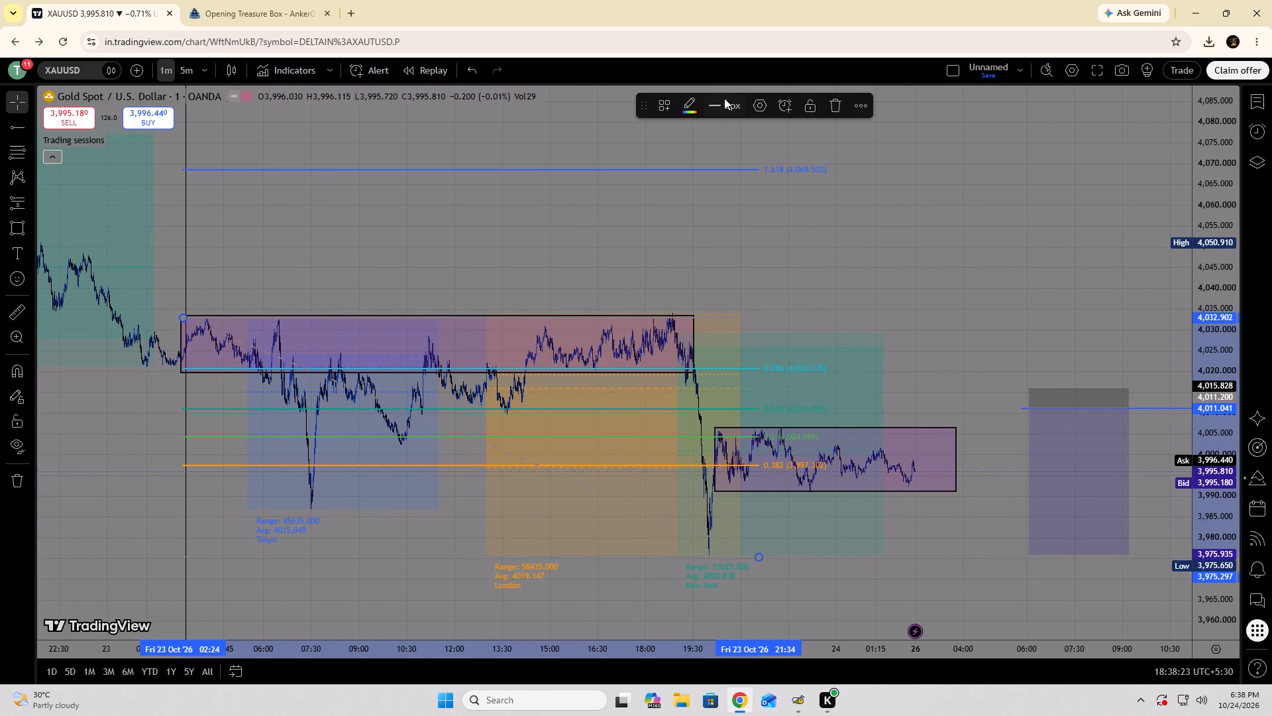
click(833, 103)
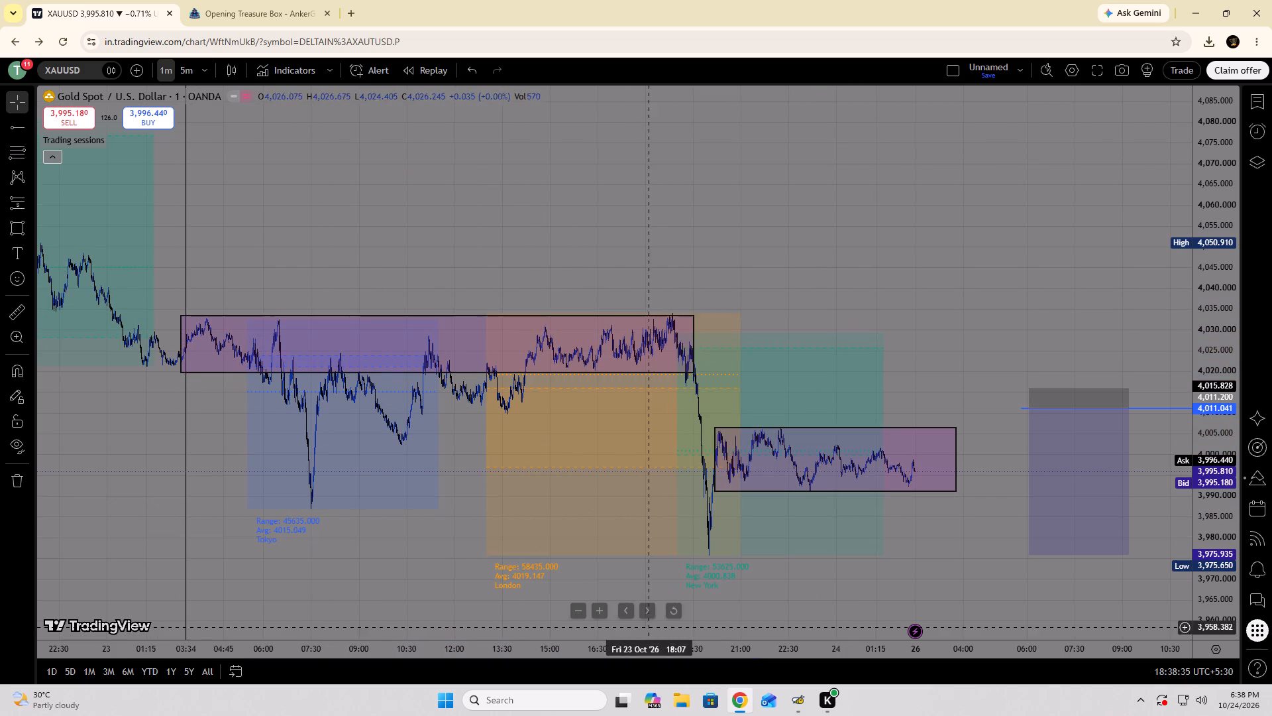
Reset the gold chart's view.
click(674, 611)
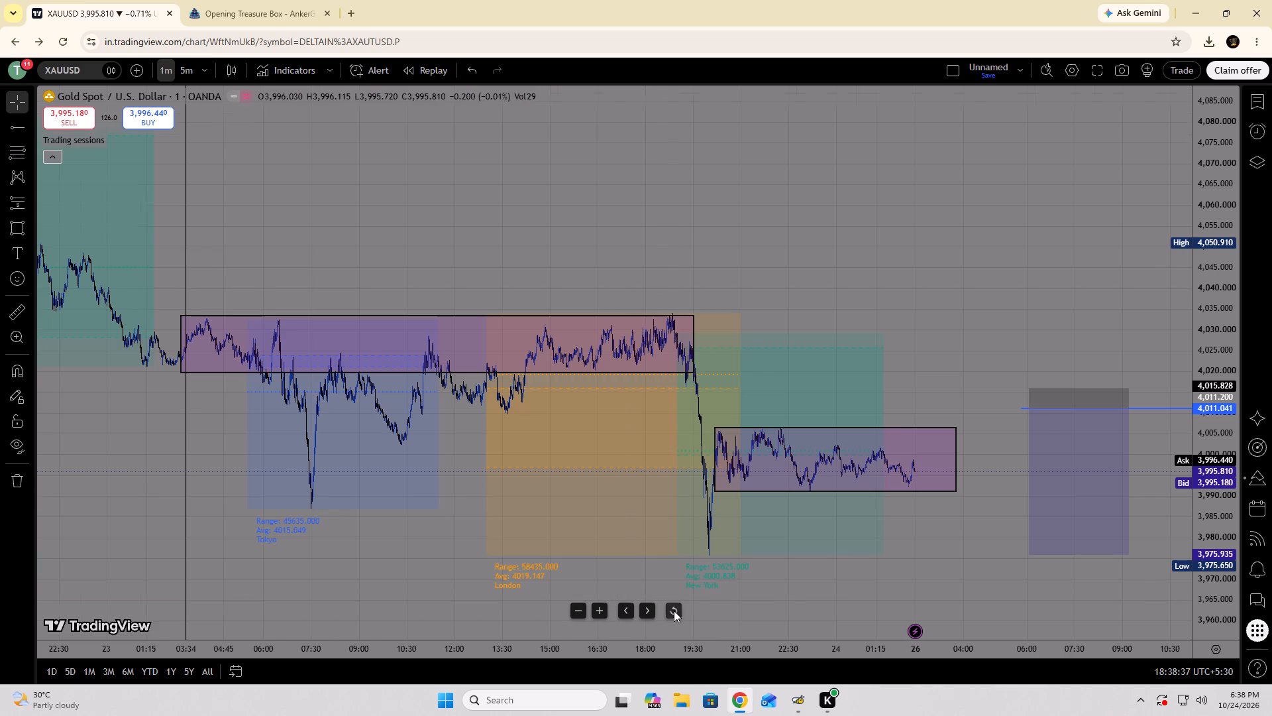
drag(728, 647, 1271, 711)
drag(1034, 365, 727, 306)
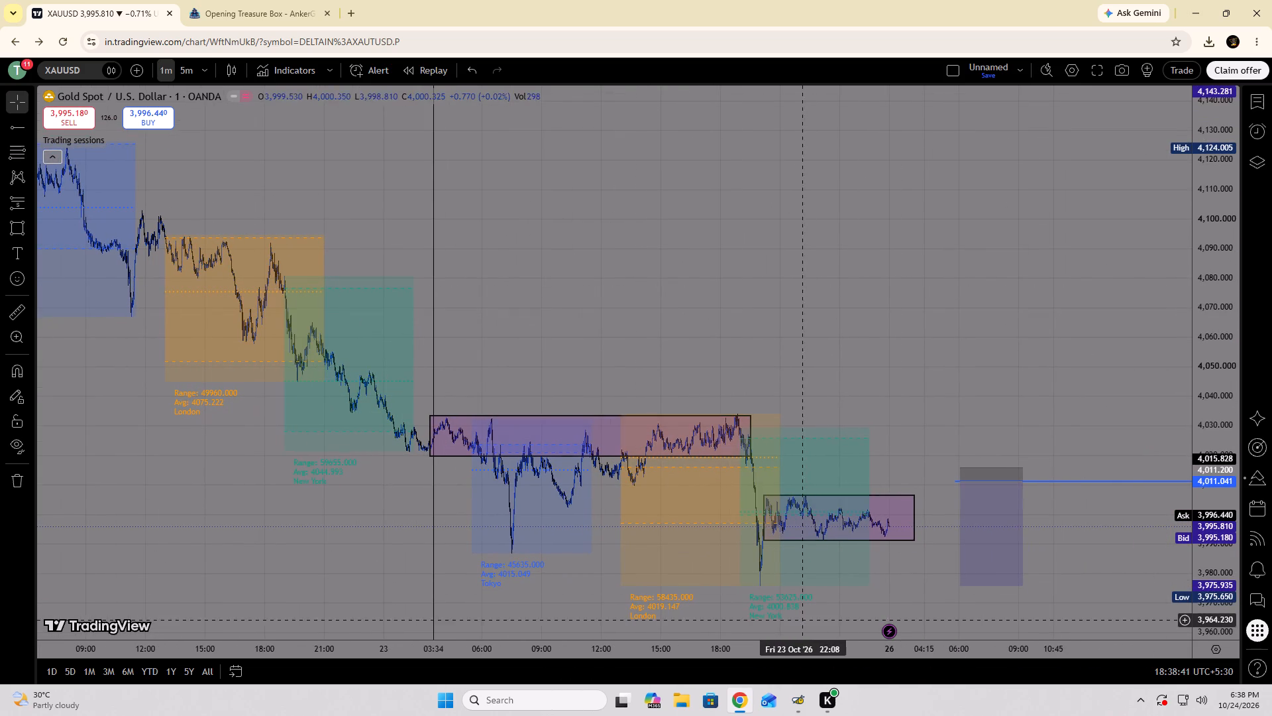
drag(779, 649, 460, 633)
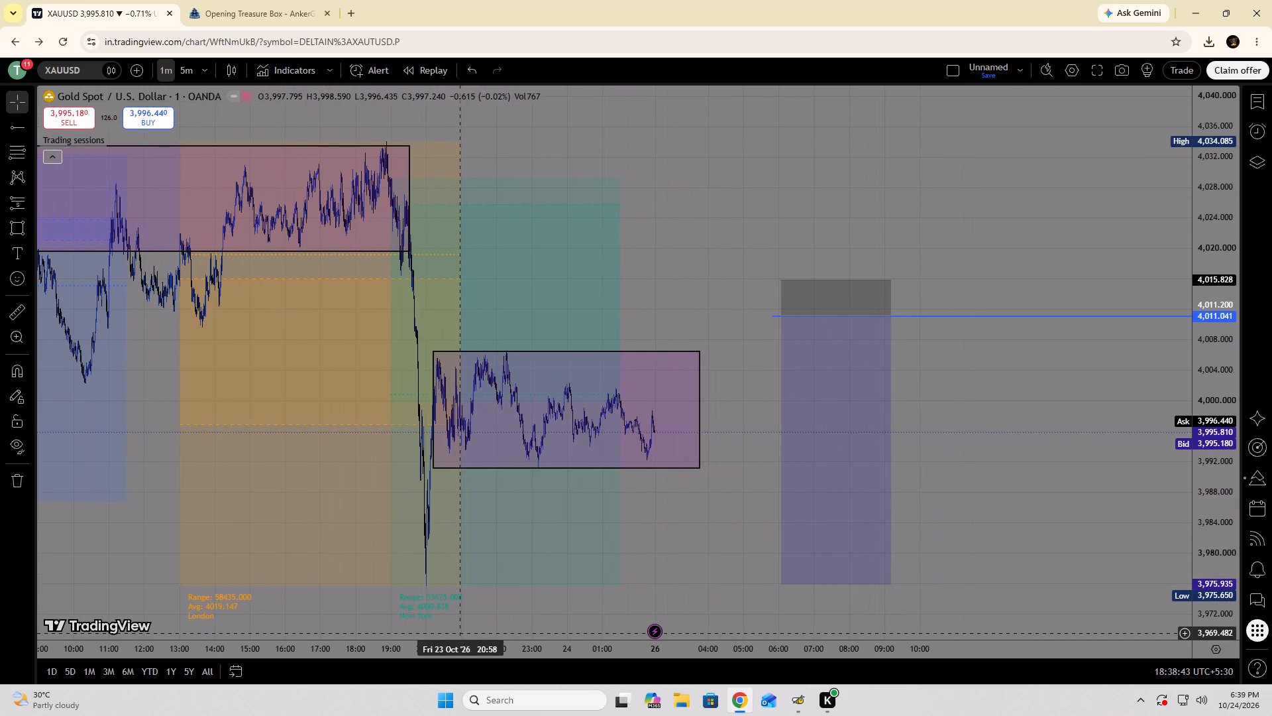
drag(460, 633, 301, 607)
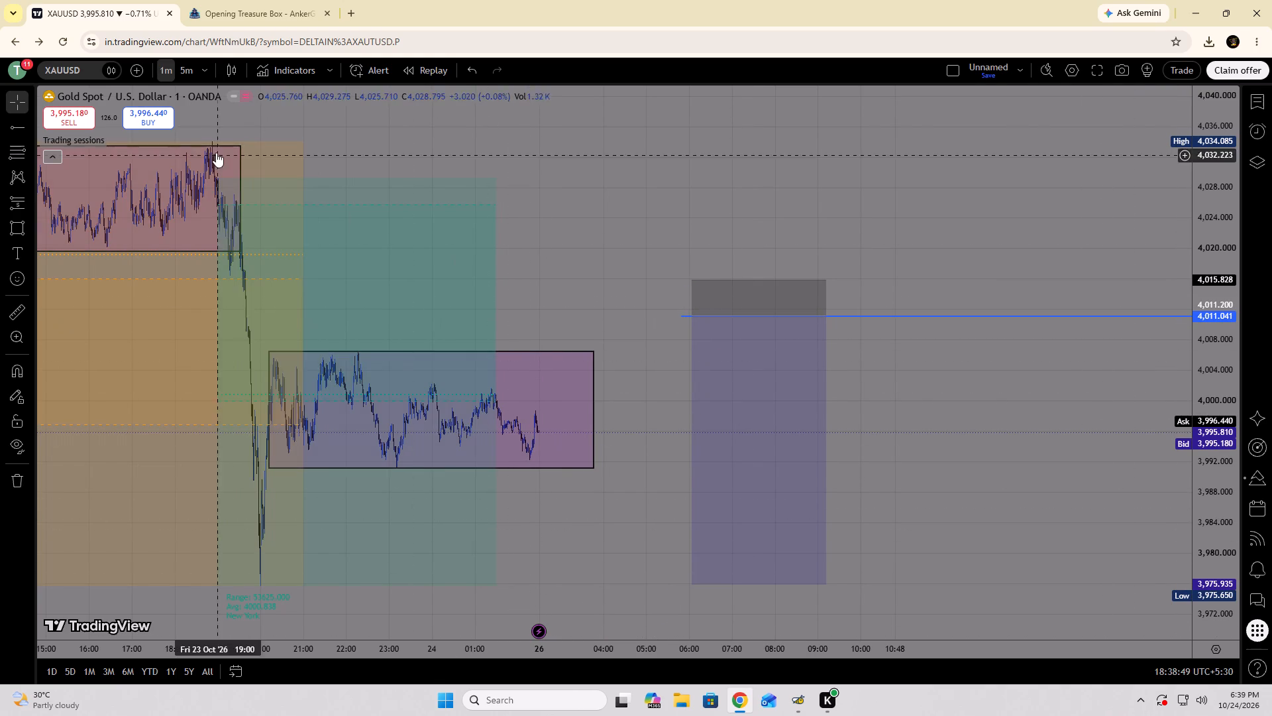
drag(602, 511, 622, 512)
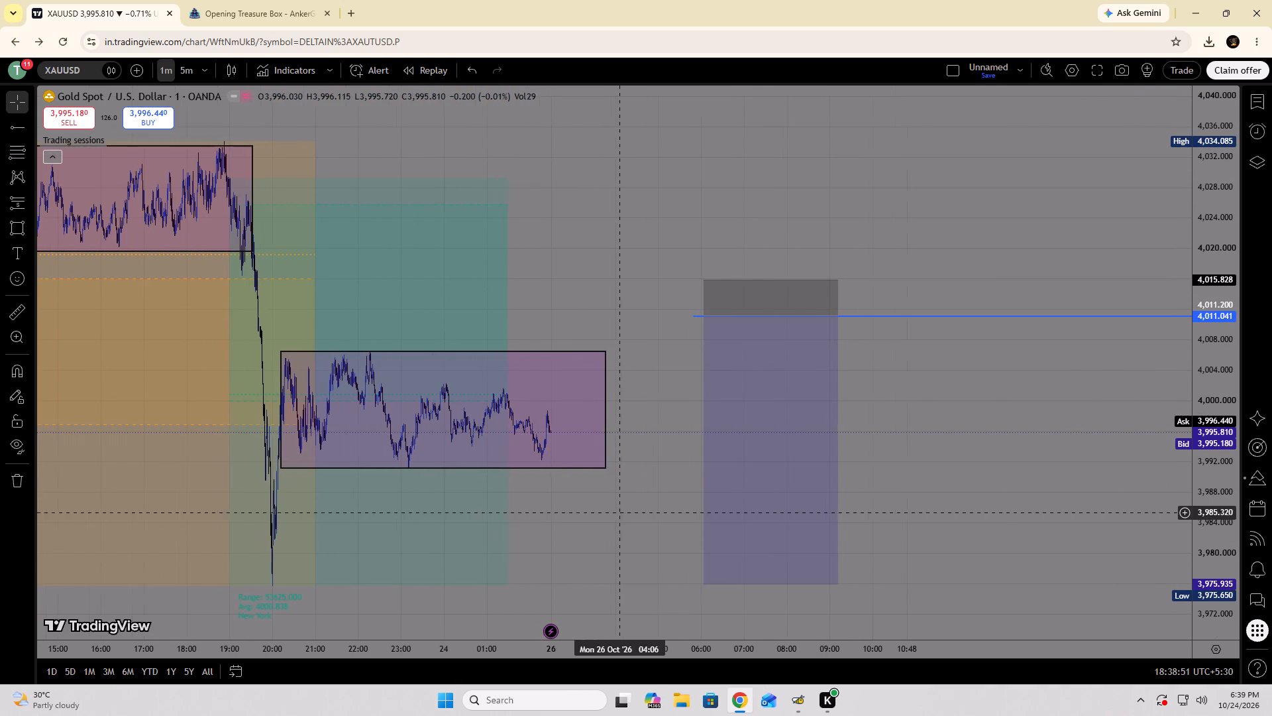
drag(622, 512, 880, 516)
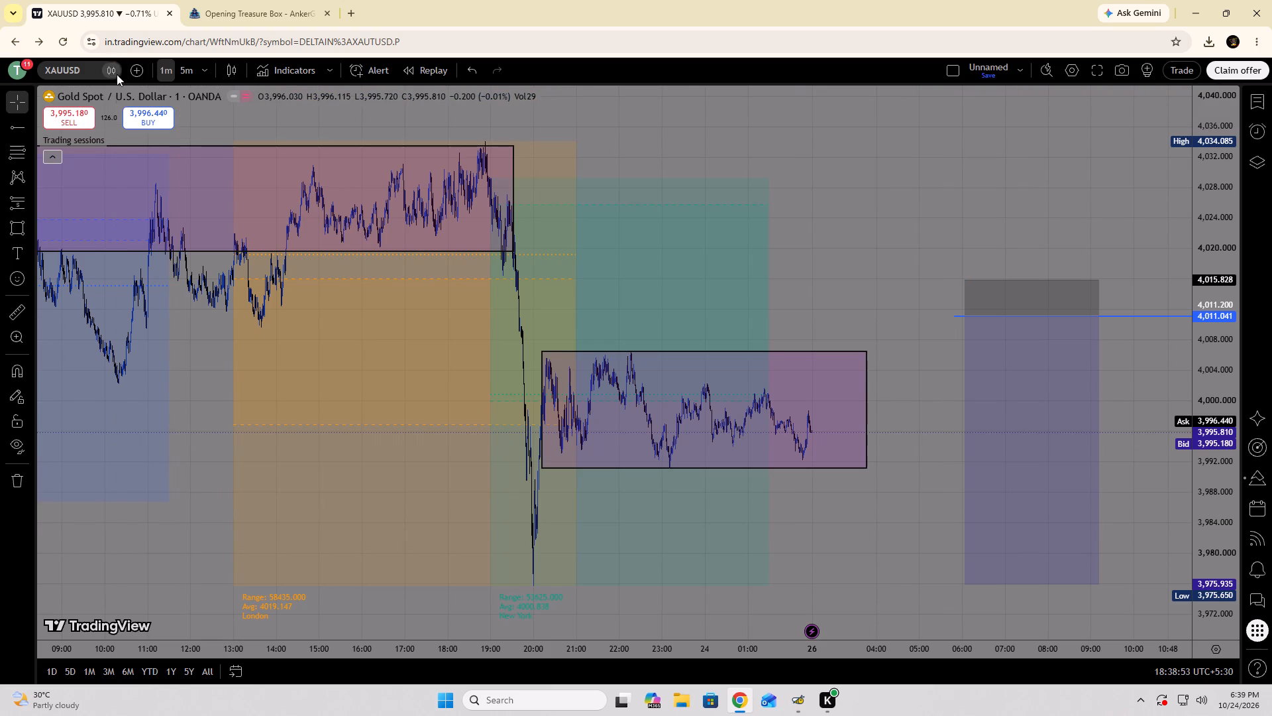
Switch the chart from gold to the TVC SILVER symbol to view its existing markup.
click(77, 70)
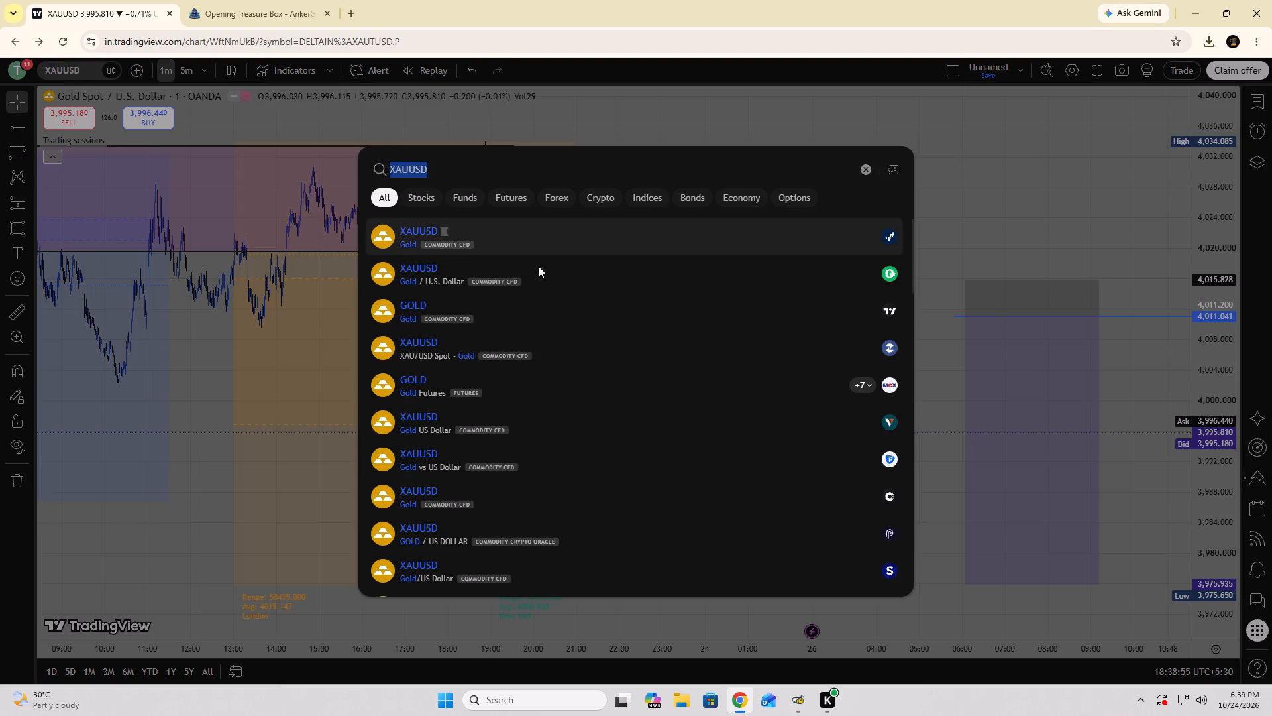
click(871, 174)
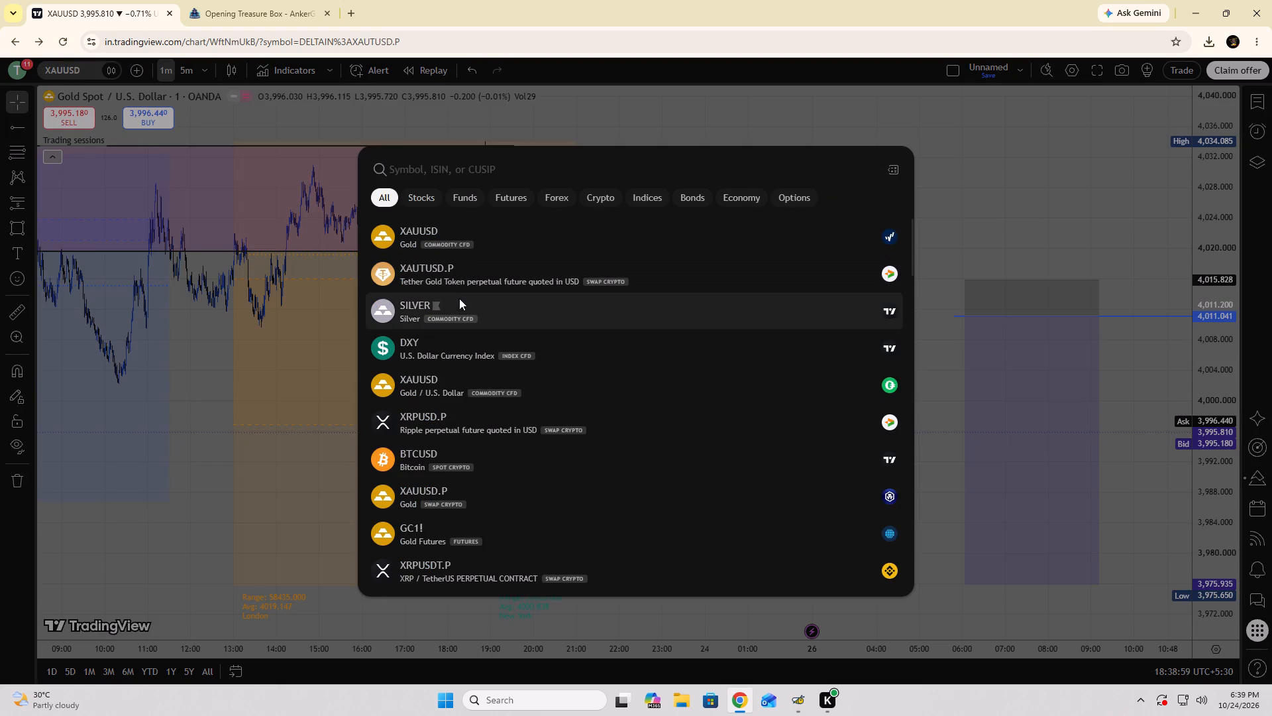
click(457, 302)
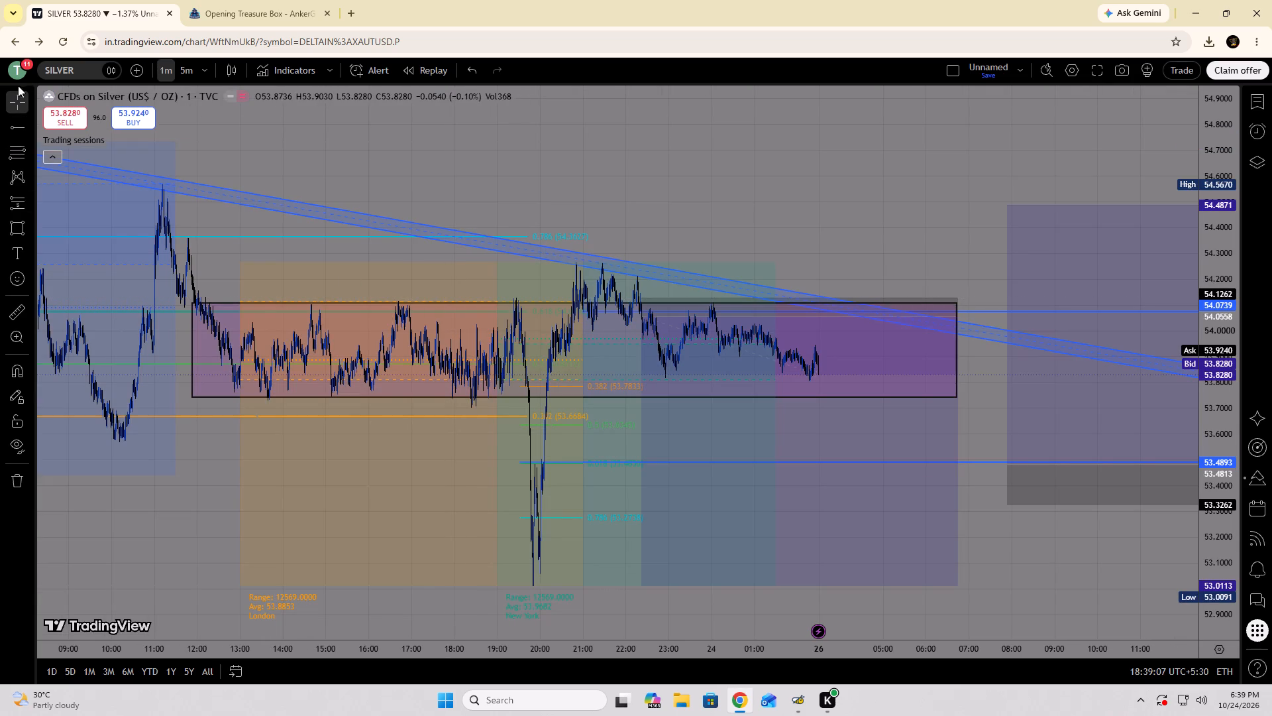
Switch the chart to DXY, the U.S. Dollar Currency Index from TVC.
click(83, 77)
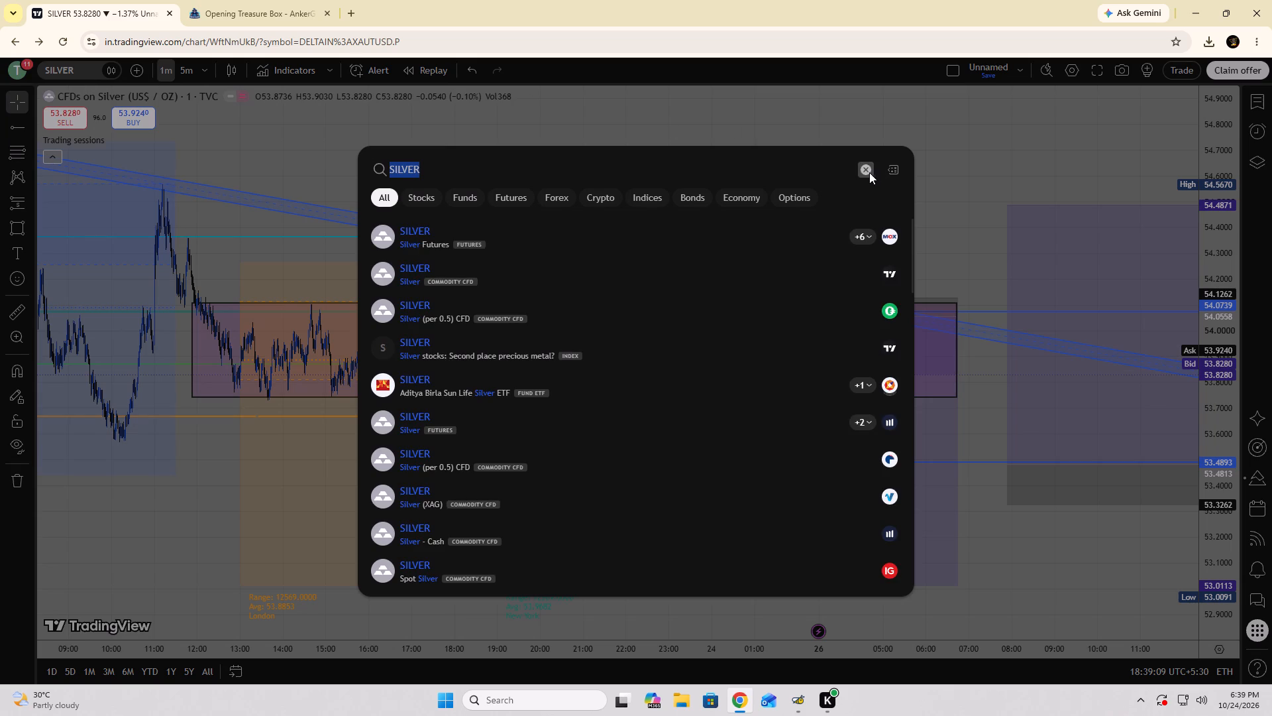
click(867, 172)
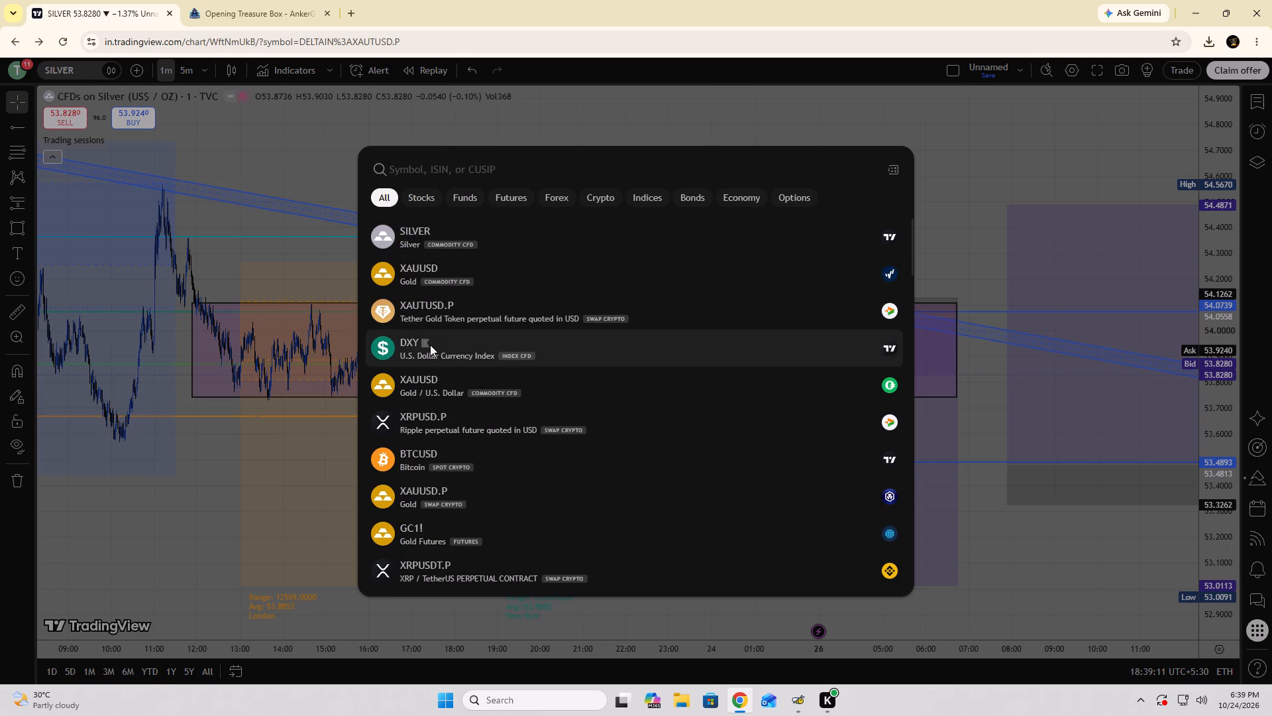
click(430, 345)
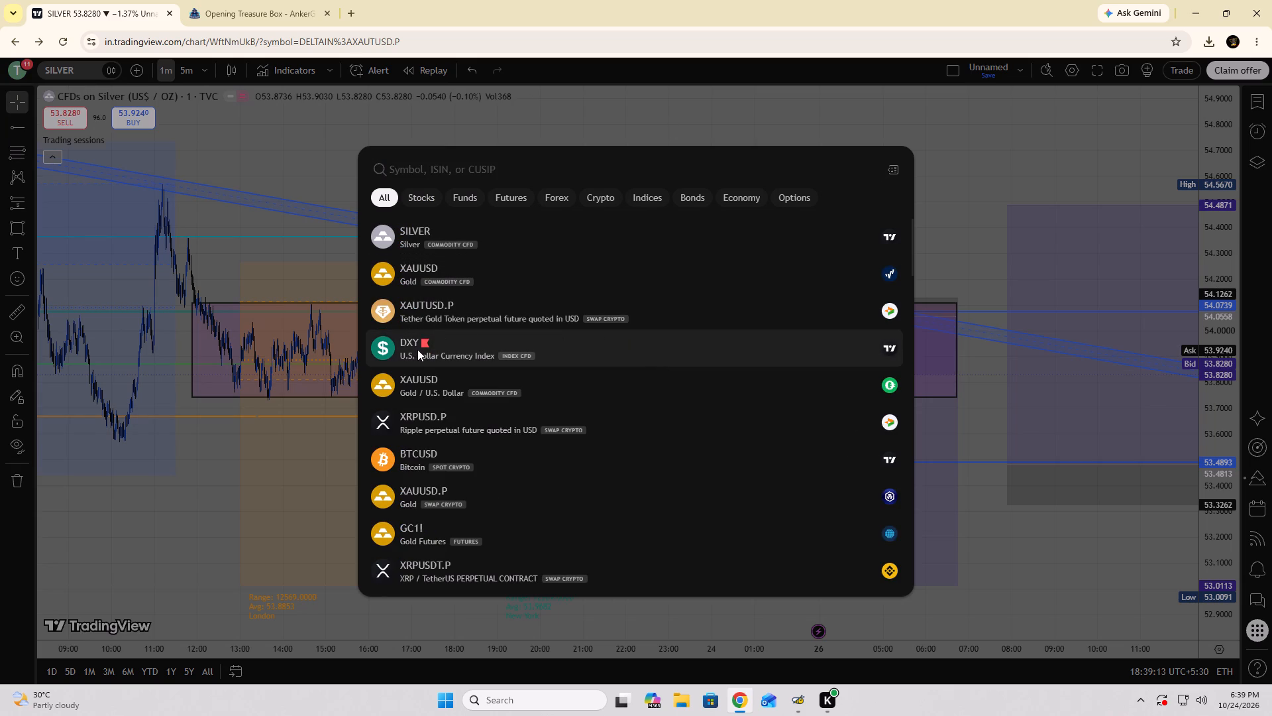
click(423, 341)
click(590, 348)
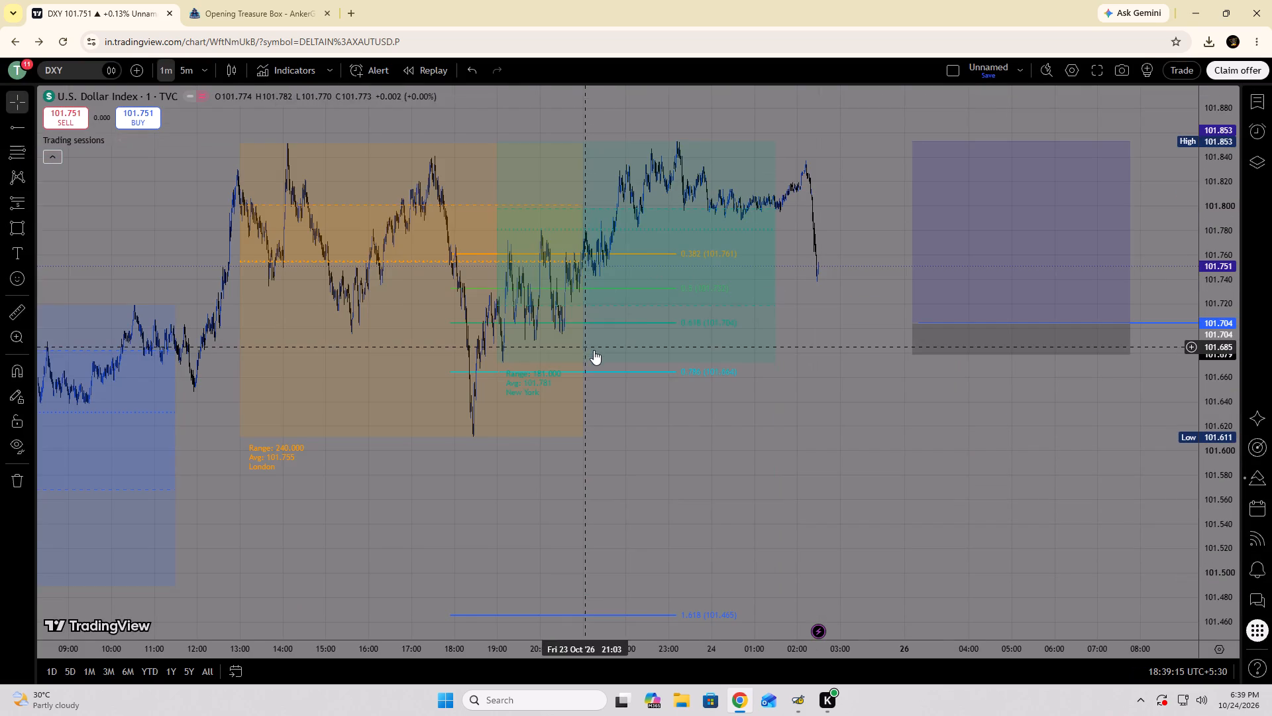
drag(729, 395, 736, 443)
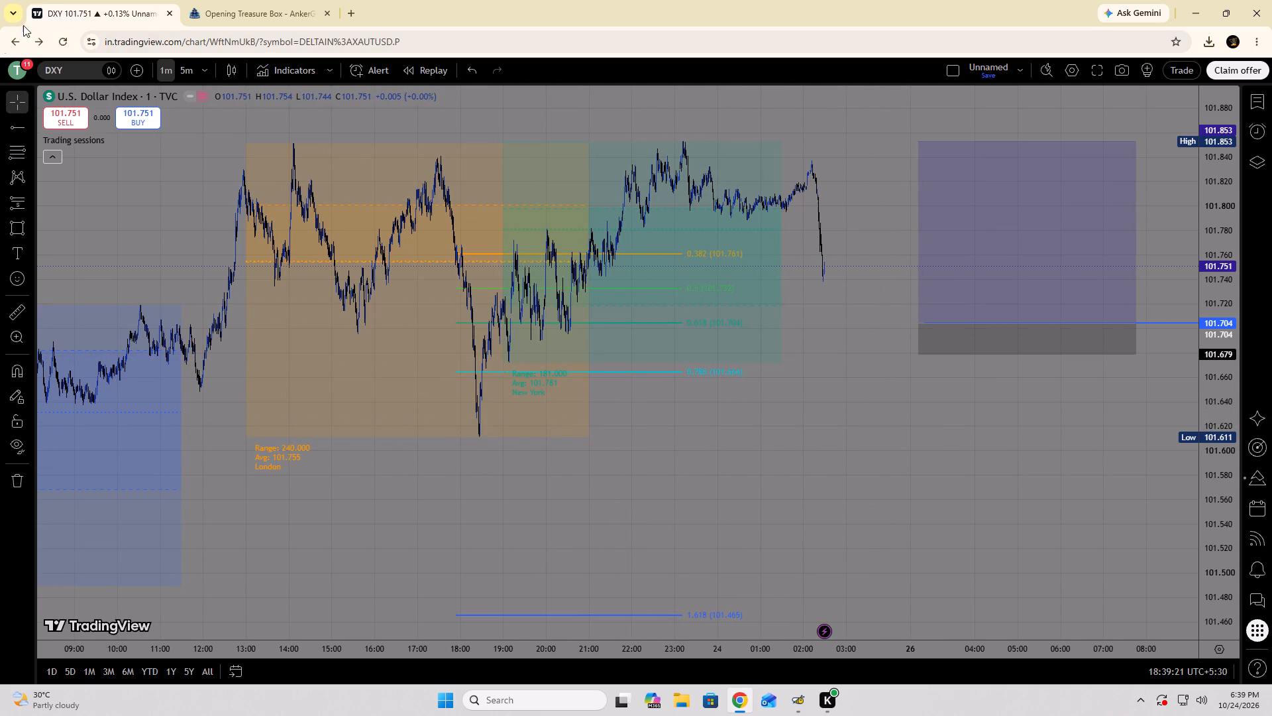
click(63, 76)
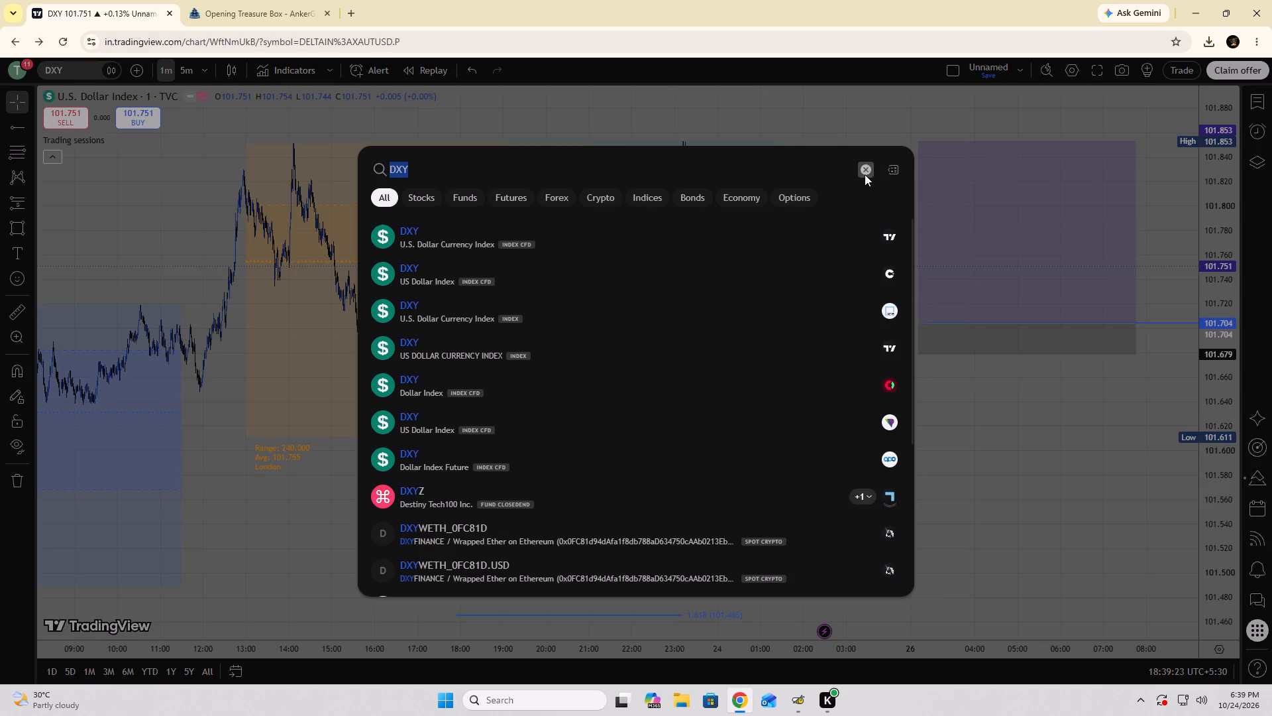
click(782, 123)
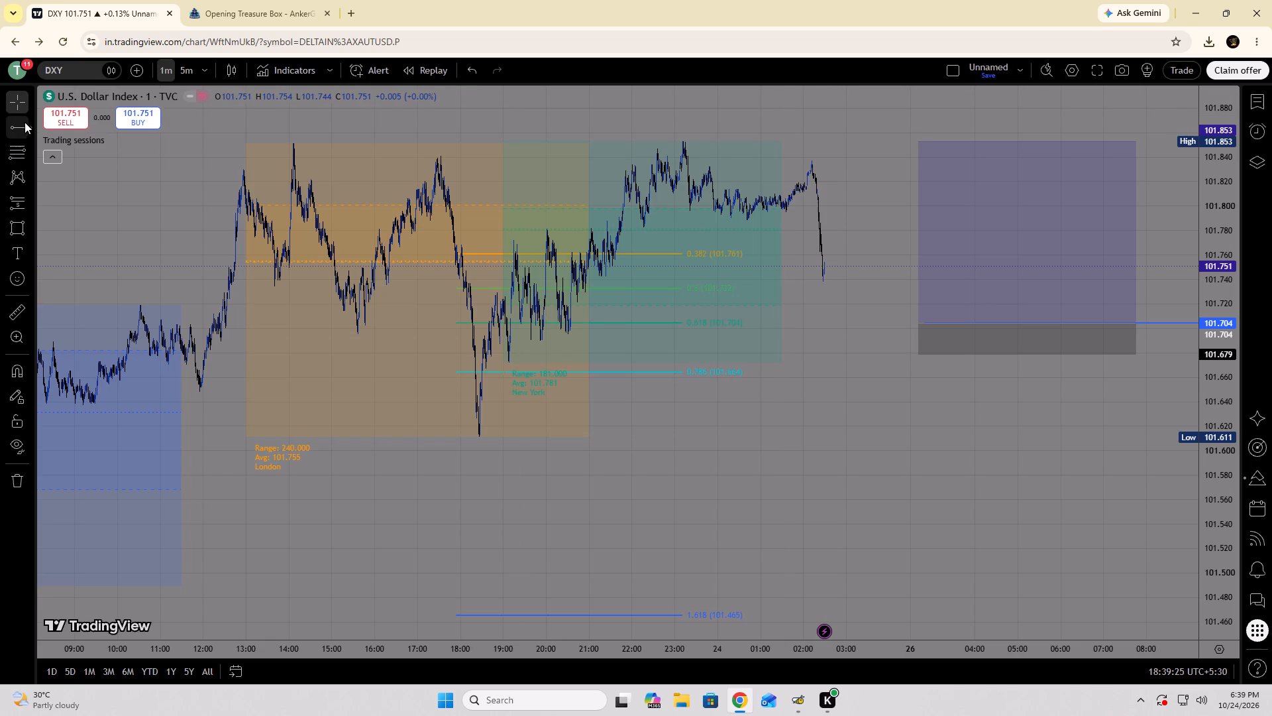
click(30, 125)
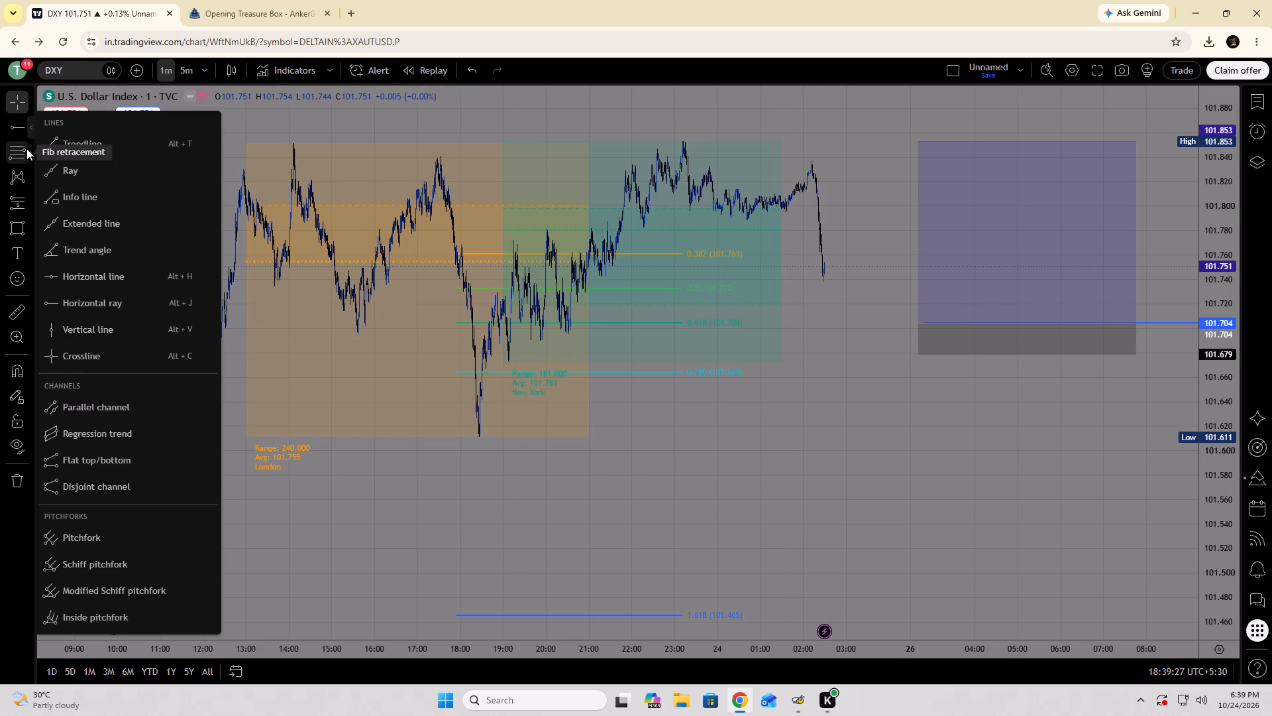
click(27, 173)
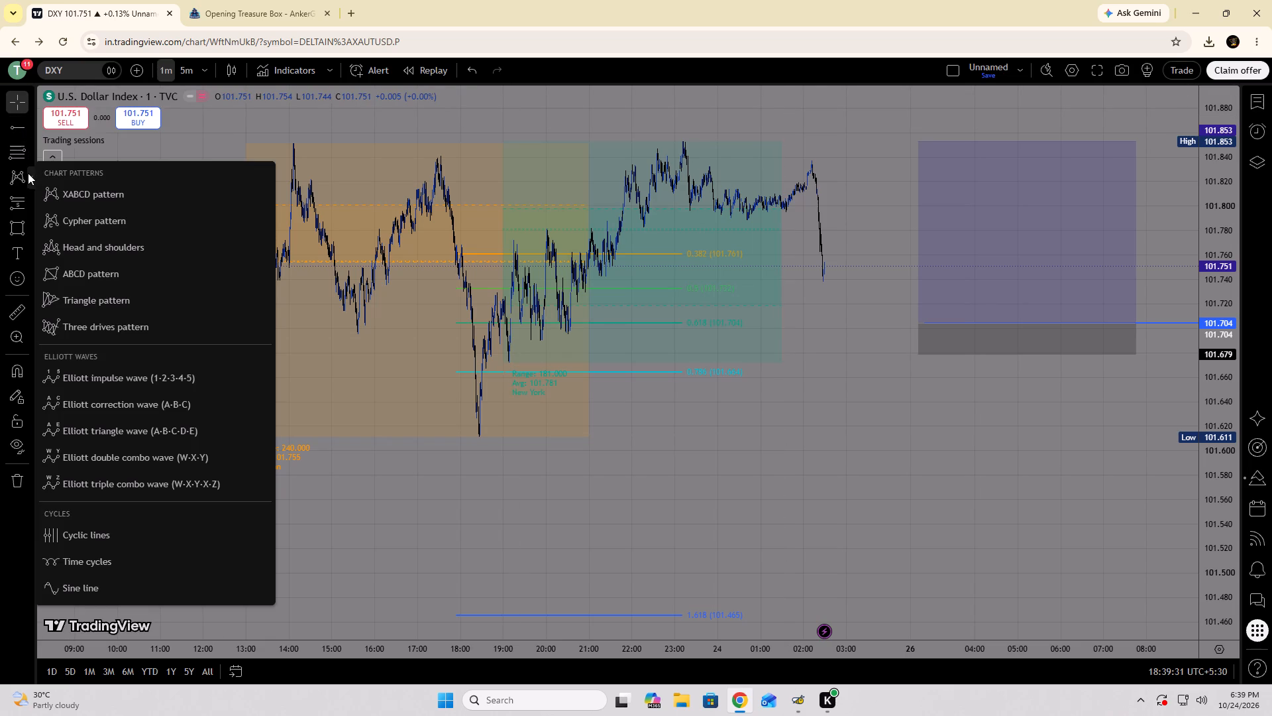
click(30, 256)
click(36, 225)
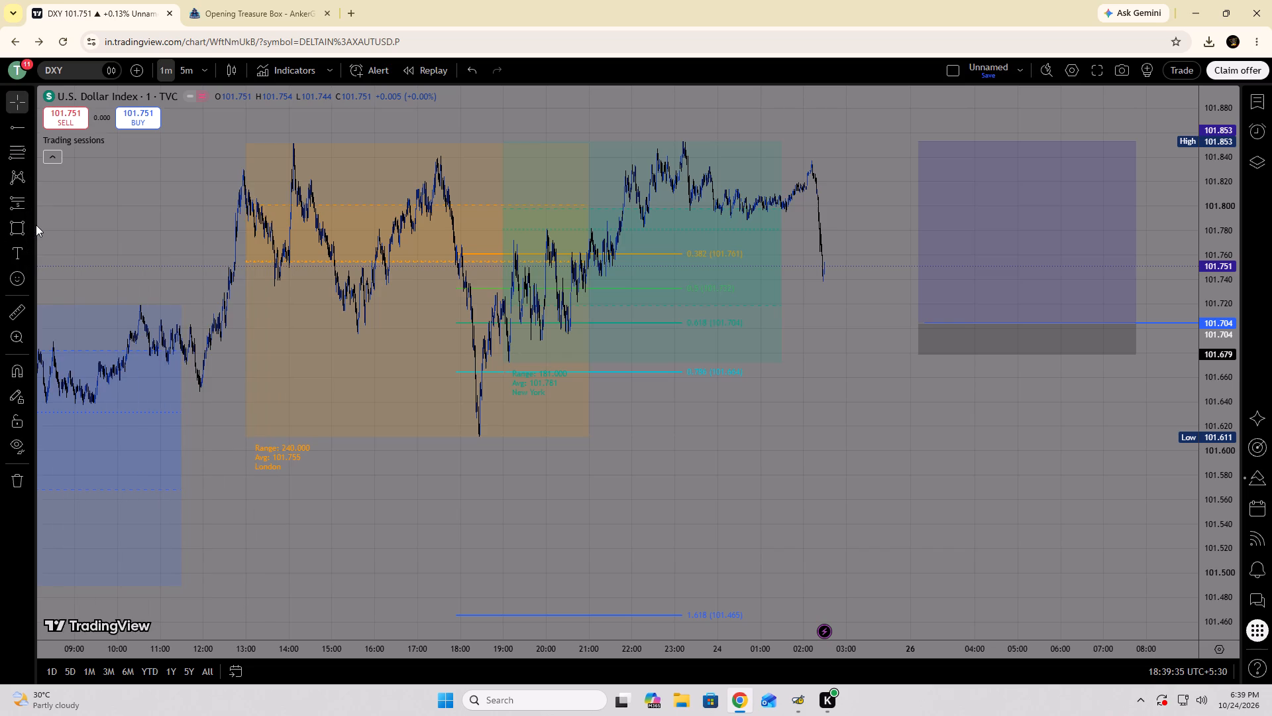
Draw a path from the 101.832 peak, zigzagging down to the 101.704 ray and rising through the long position to about 101.878 on 26 October.
click(30, 223)
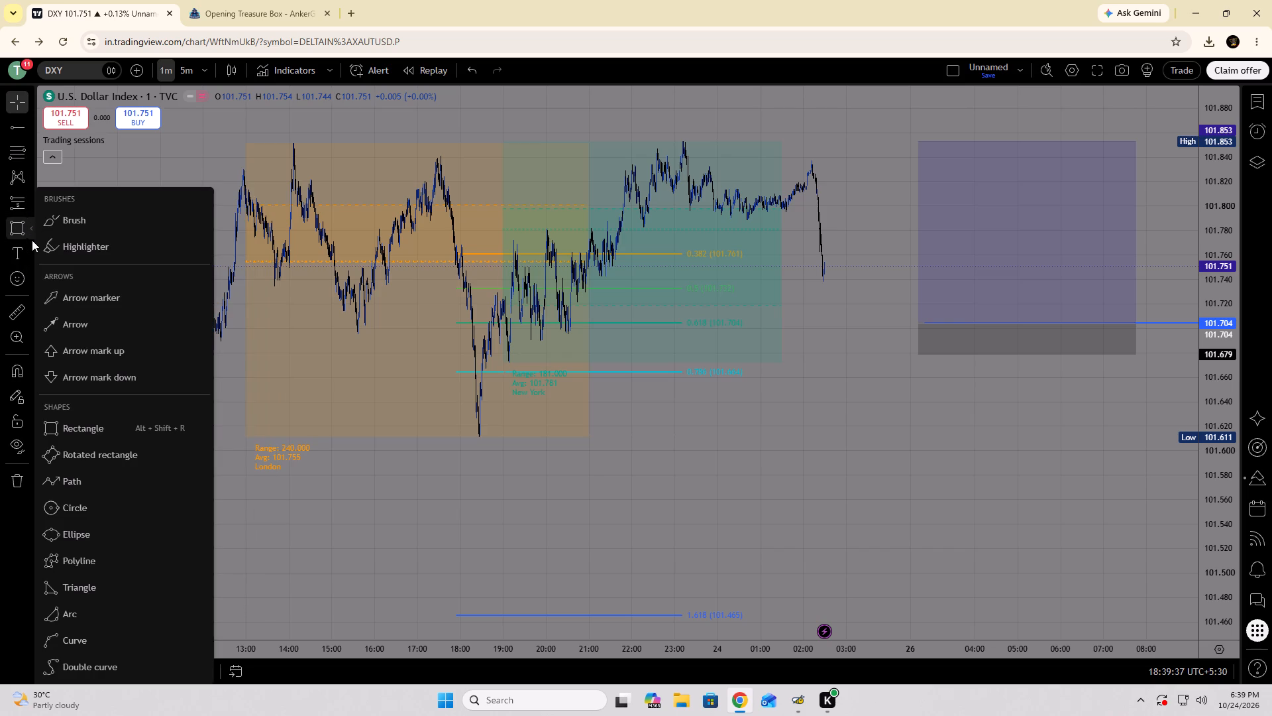
click(72, 482)
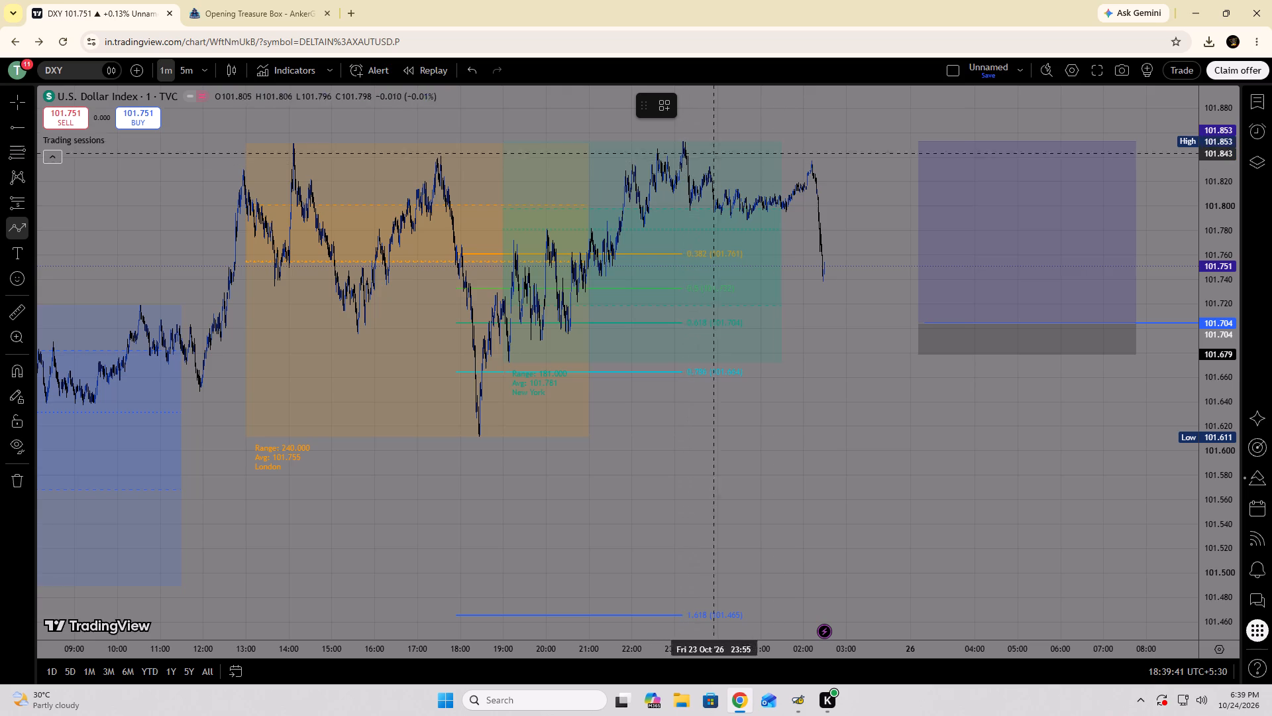
click(811, 166)
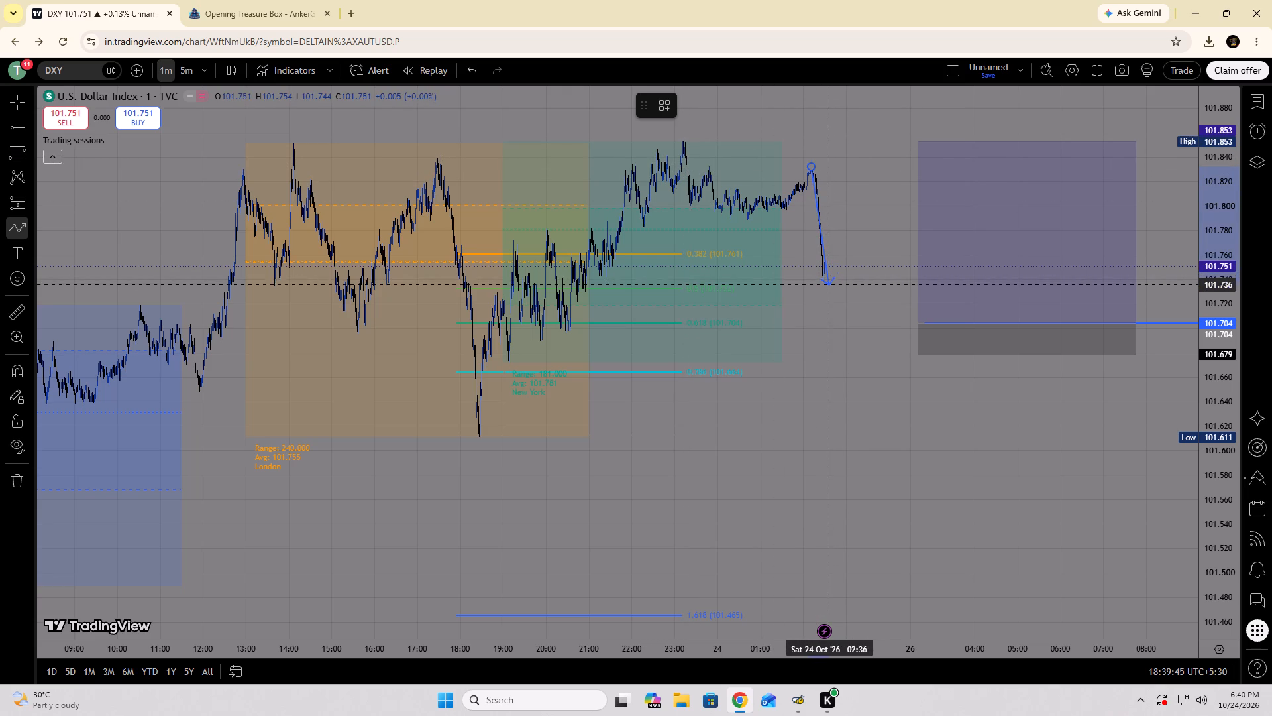
click(829, 284)
click(865, 242)
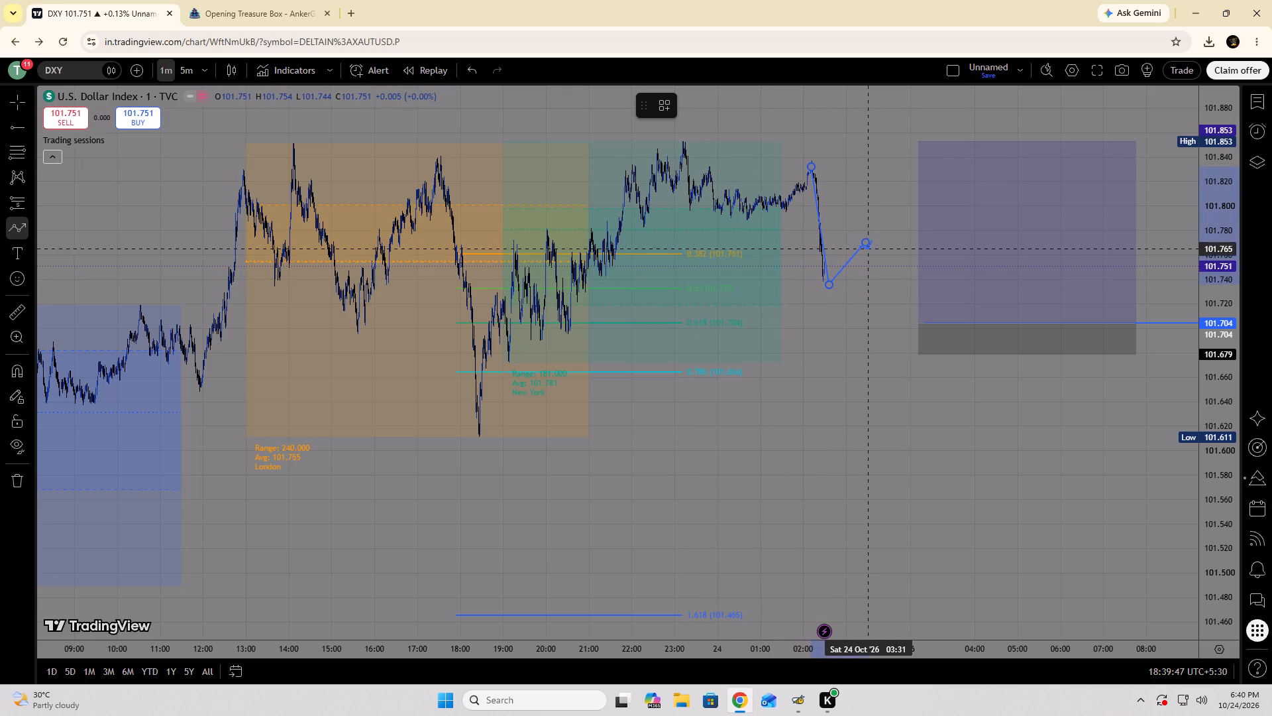
click(881, 312)
click(918, 262)
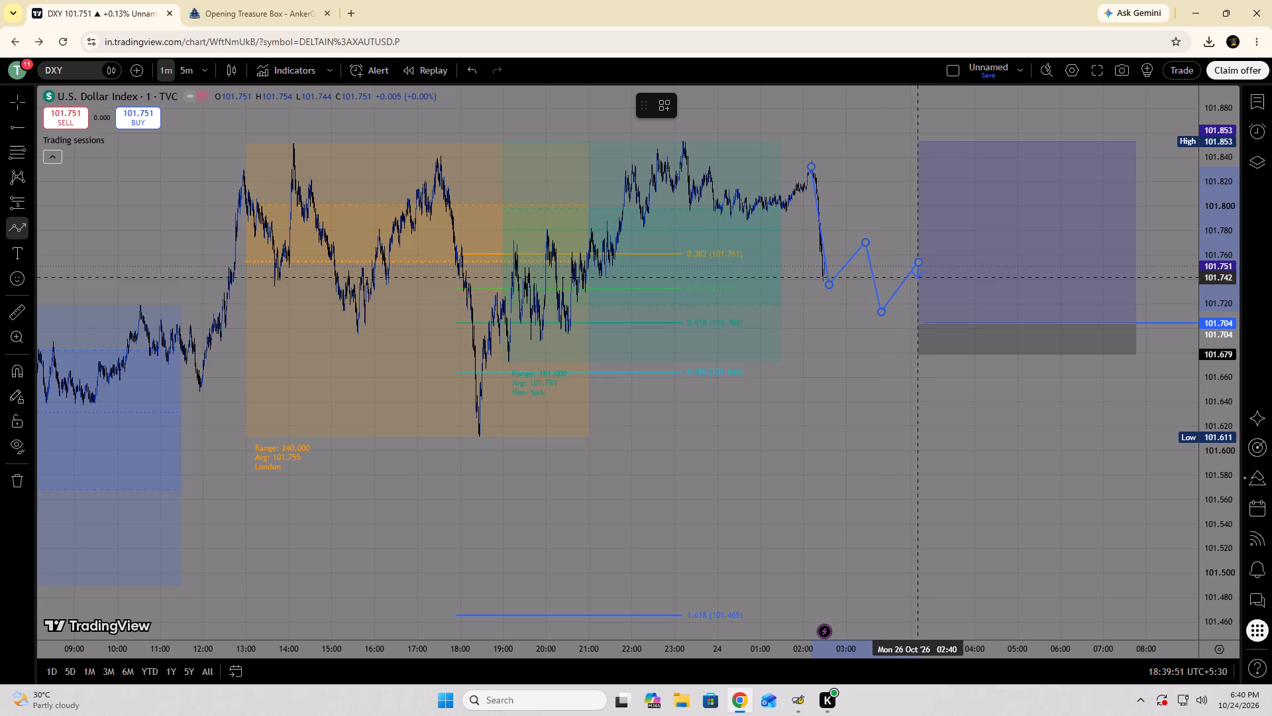
click(939, 322)
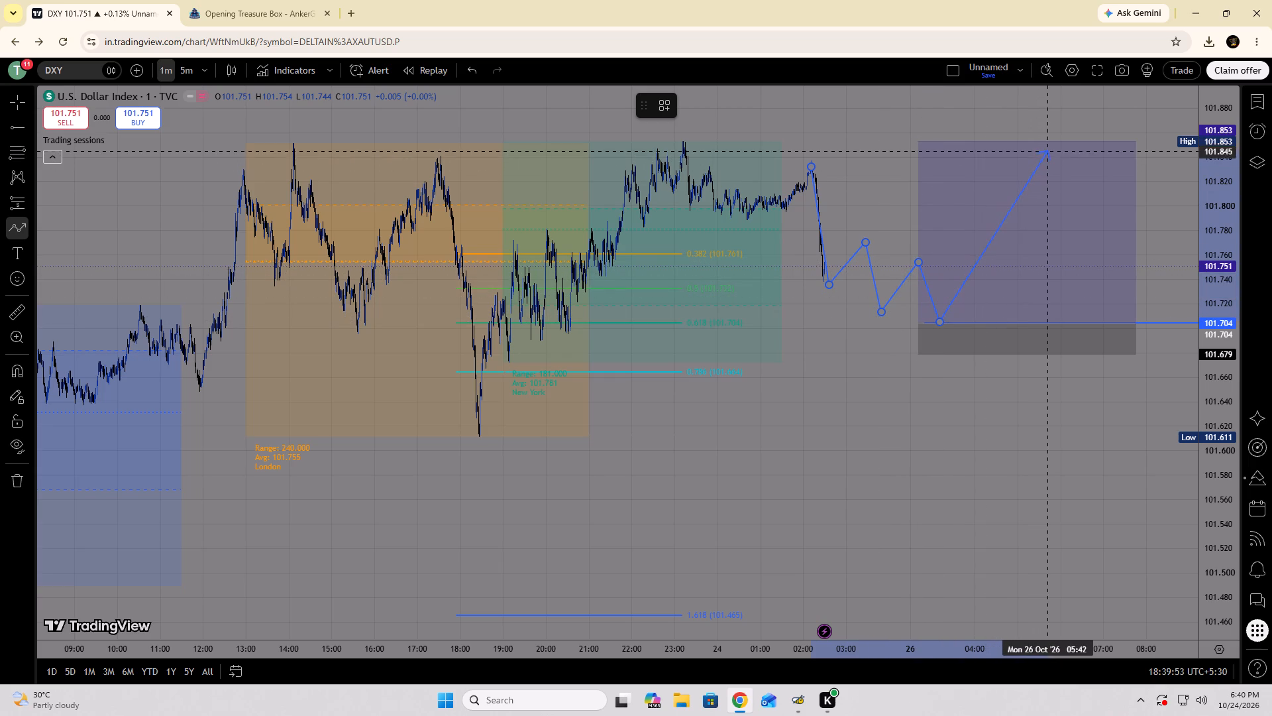
click(1051, 143)
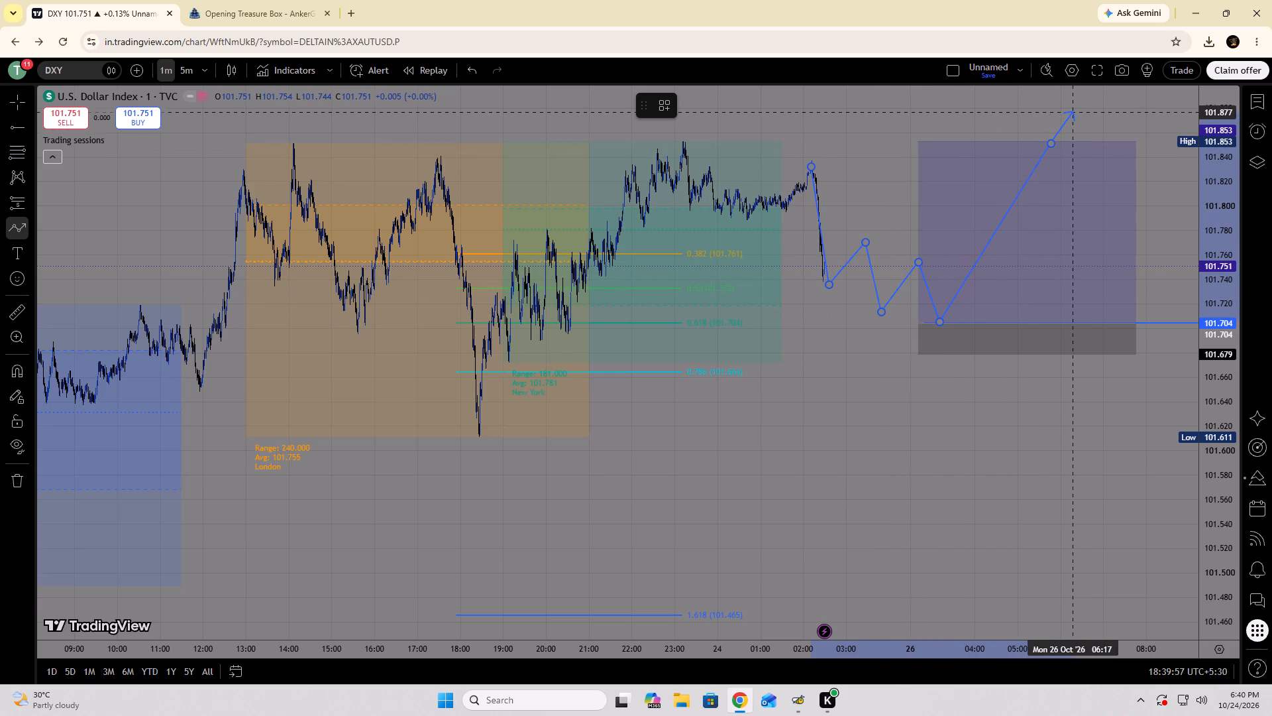
click(1071, 111)
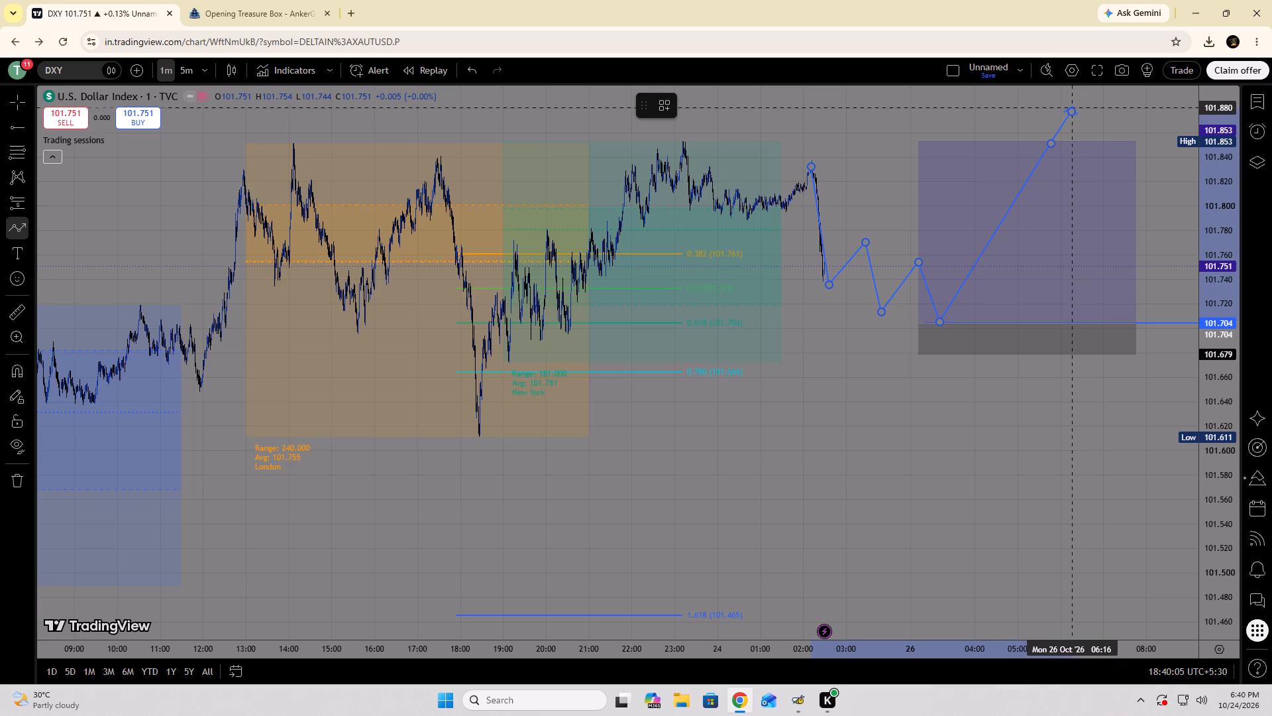
click(1072, 110)
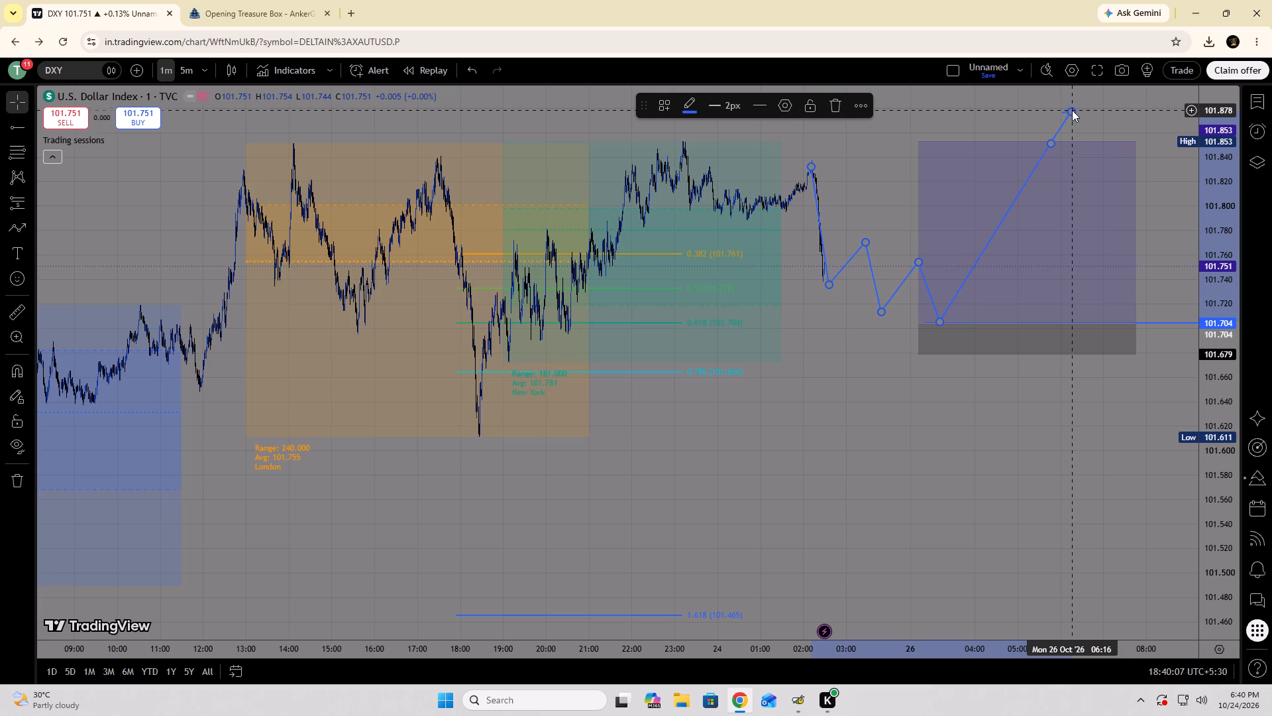
click(1107, 103)
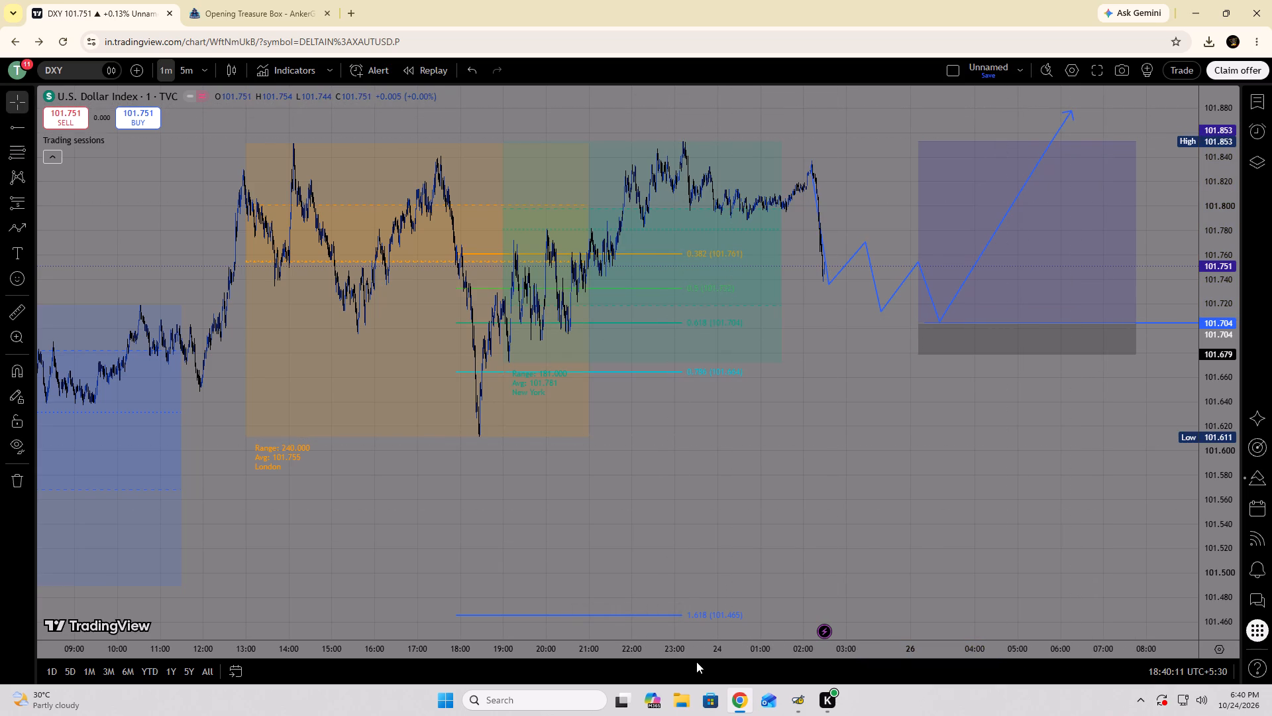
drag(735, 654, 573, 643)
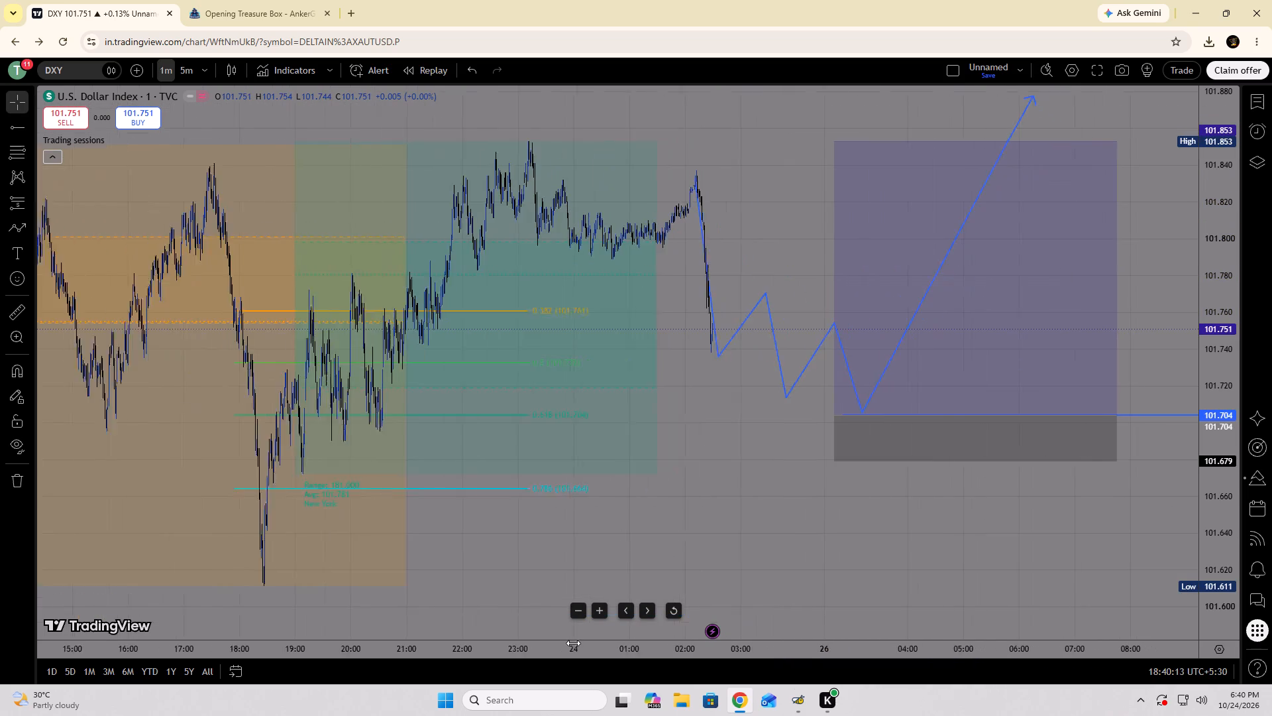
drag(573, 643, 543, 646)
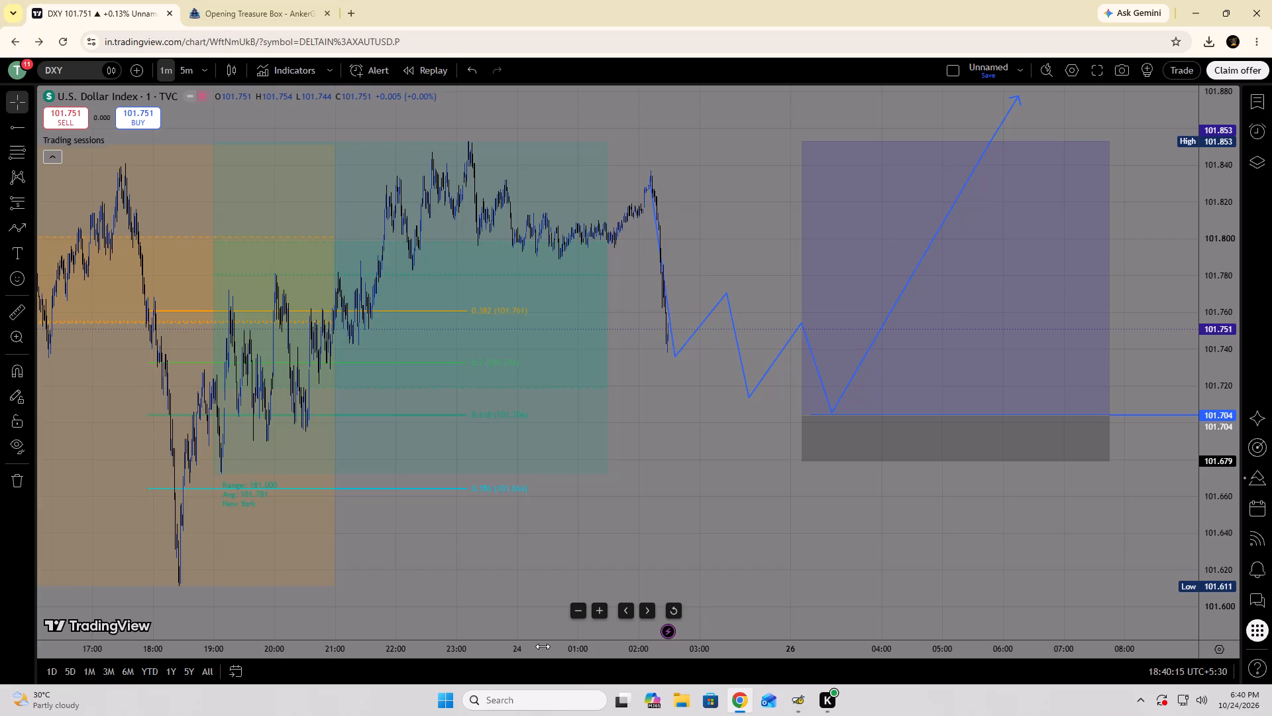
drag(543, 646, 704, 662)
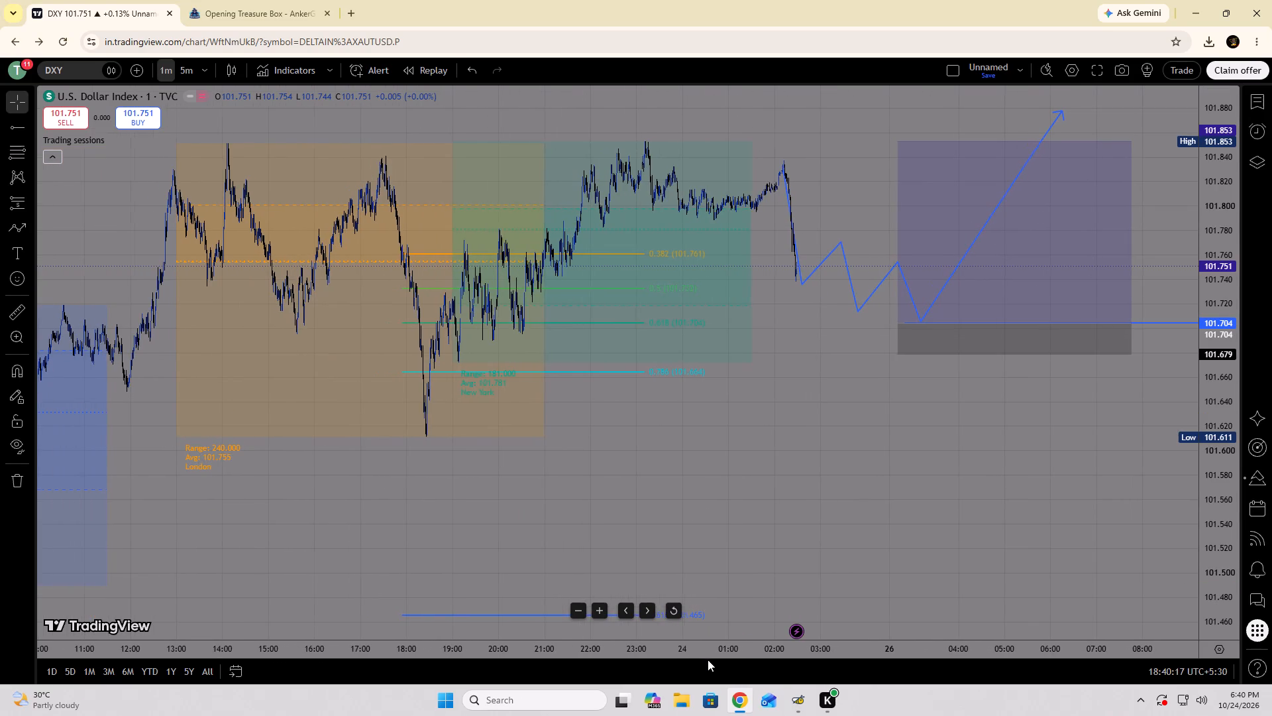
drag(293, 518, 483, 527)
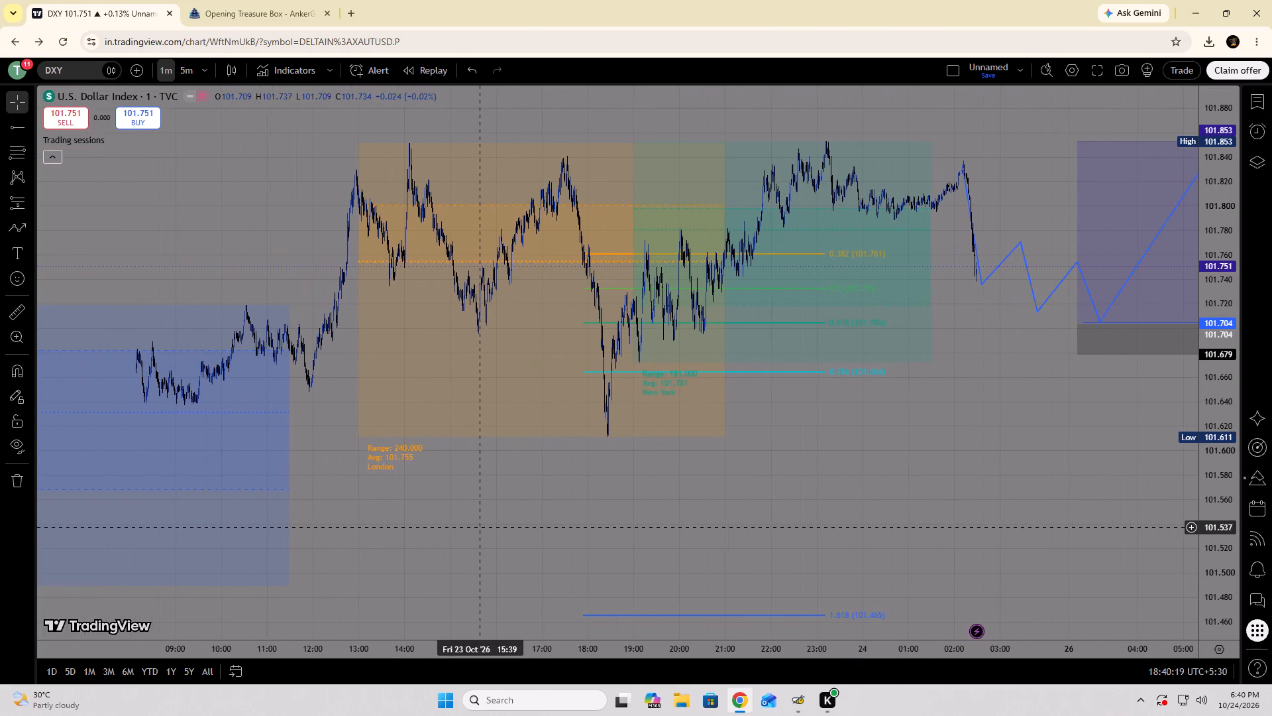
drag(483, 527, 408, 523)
Switch the chart from the dollar index back to the TVC SILVER symbol.
click(89, 68)
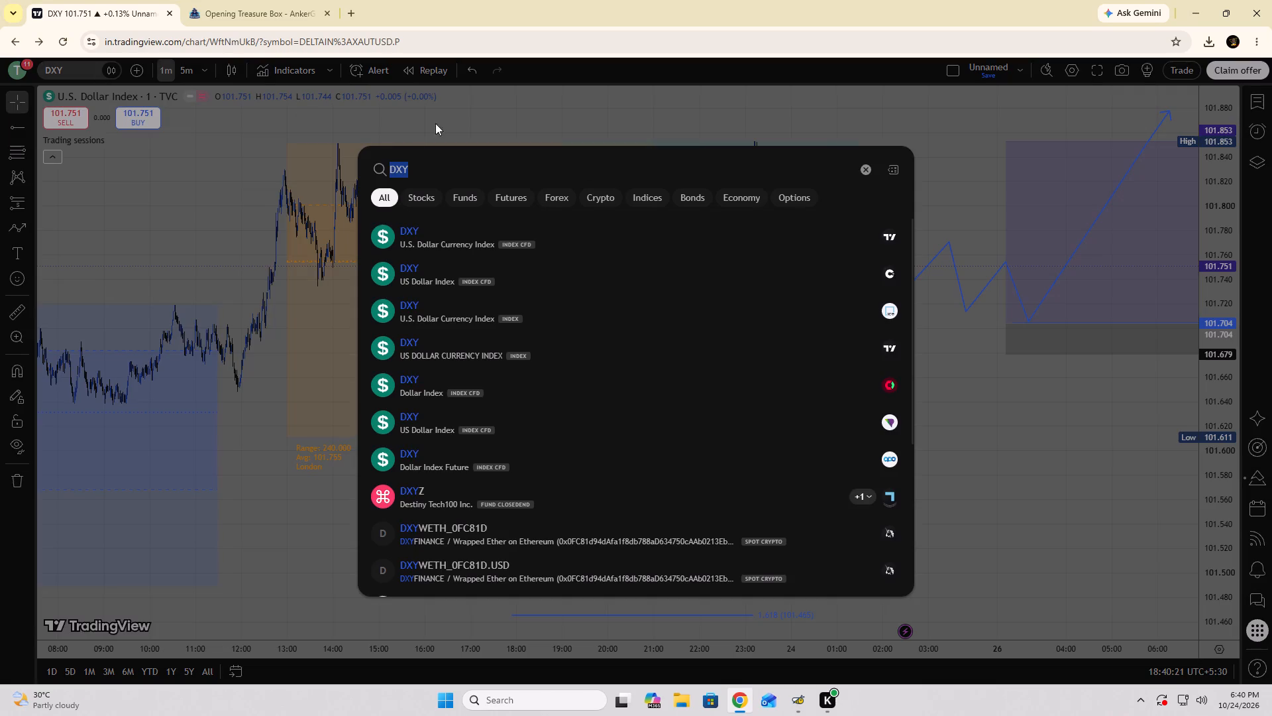
click(867, 168)
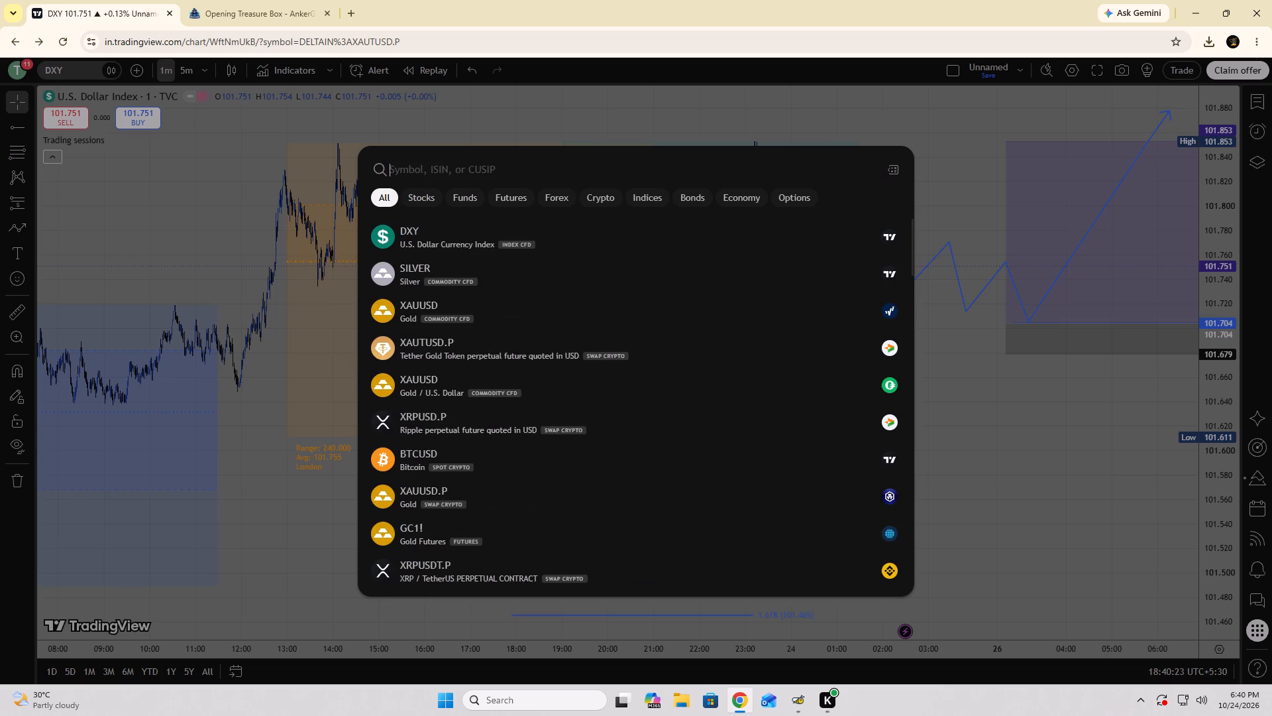
click(499, 272)
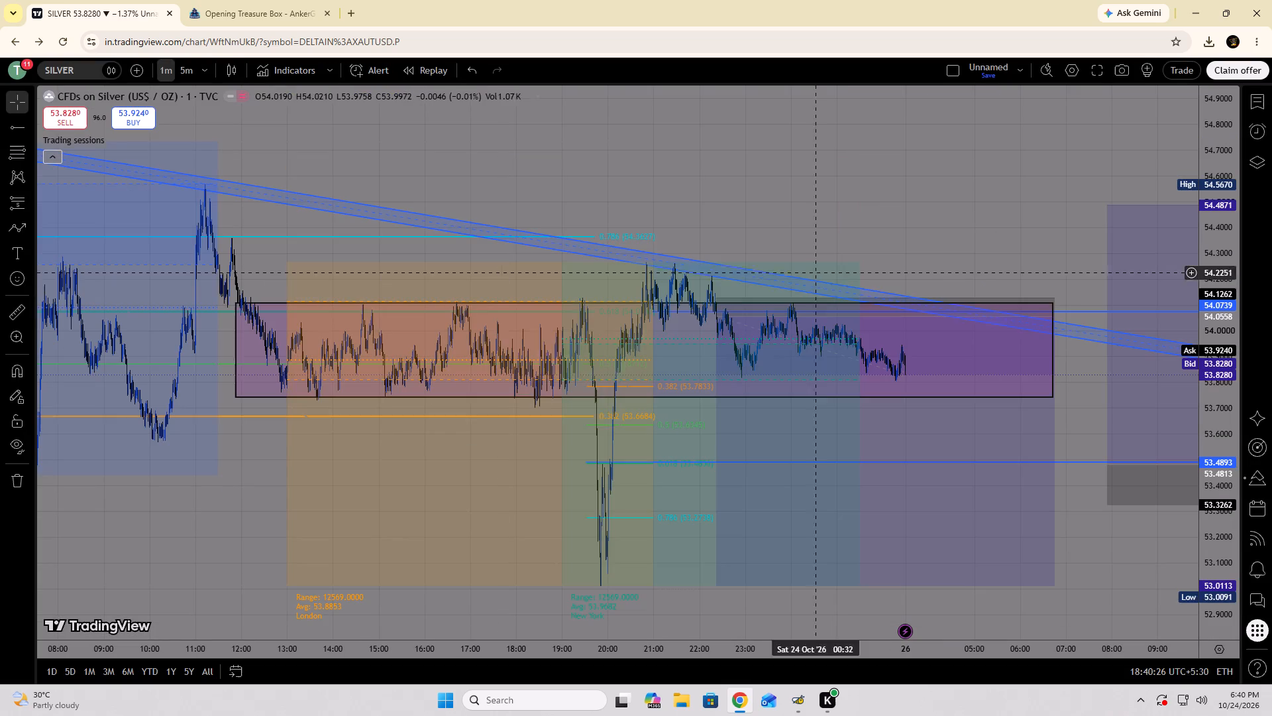
Draw a silver path from the latest price near 53.92, zigzagging down to about 53.13, then rising to about 54.51 on 26 October.
drag(1039, 225, 927, 192)
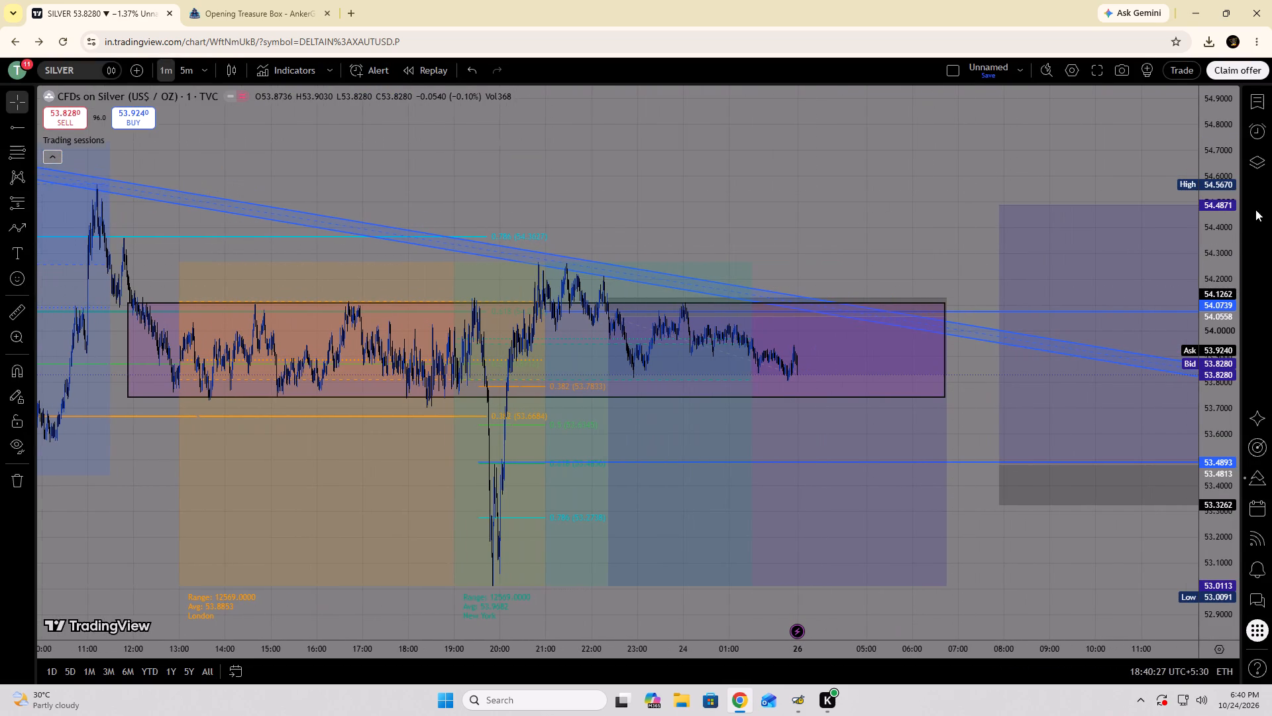
drag(1225, 207, 1206, 419)
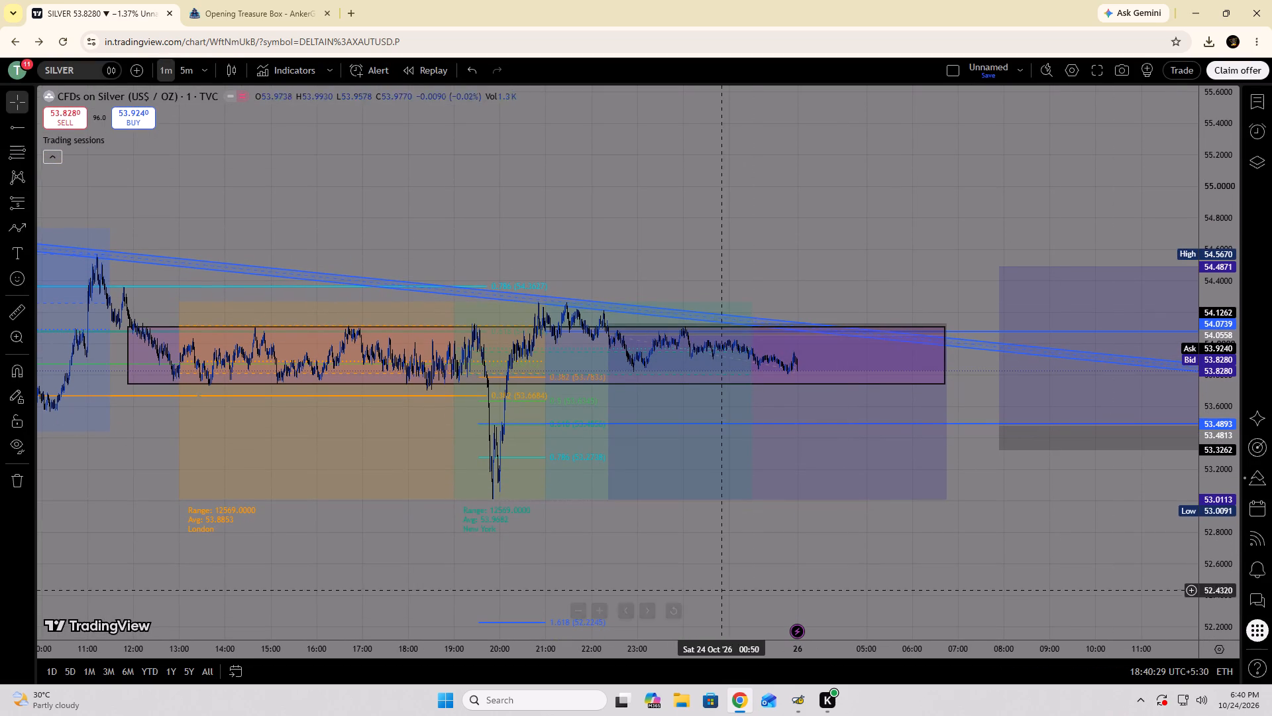
drag(692, 656, 961, 662)
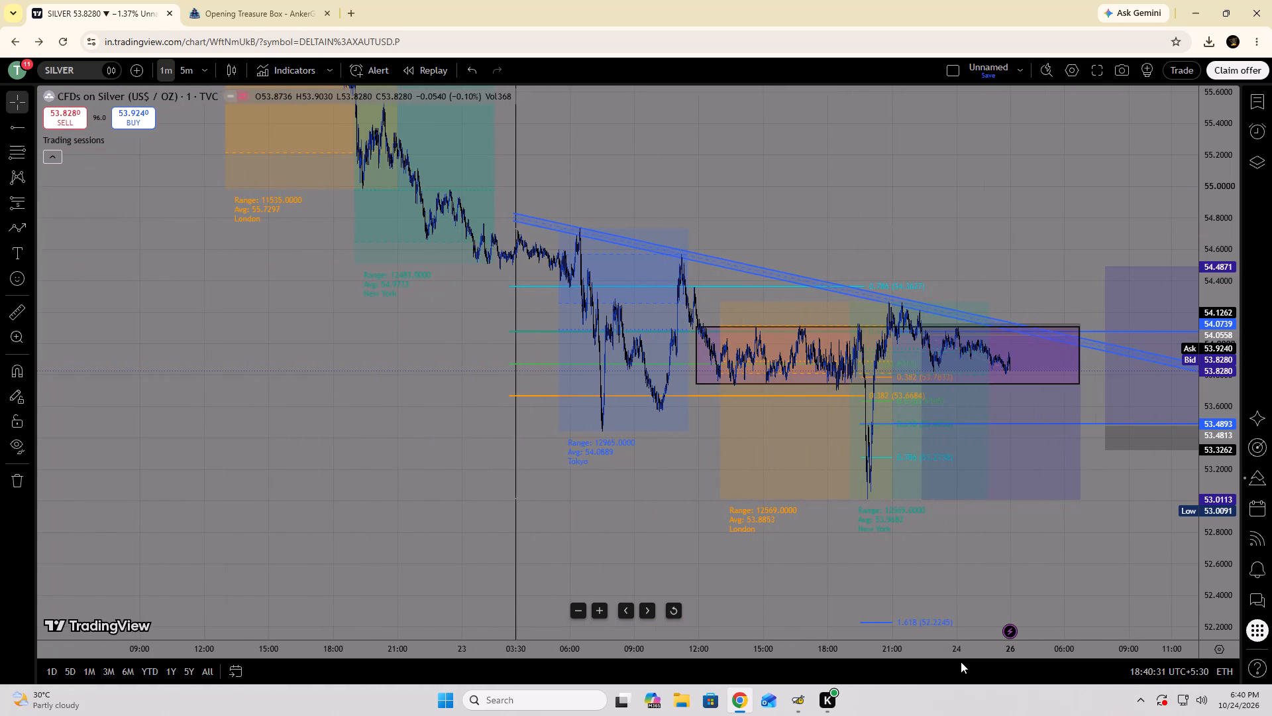
drag(961, 662, 963, 659)
drag(1032, 556, 886, 574)
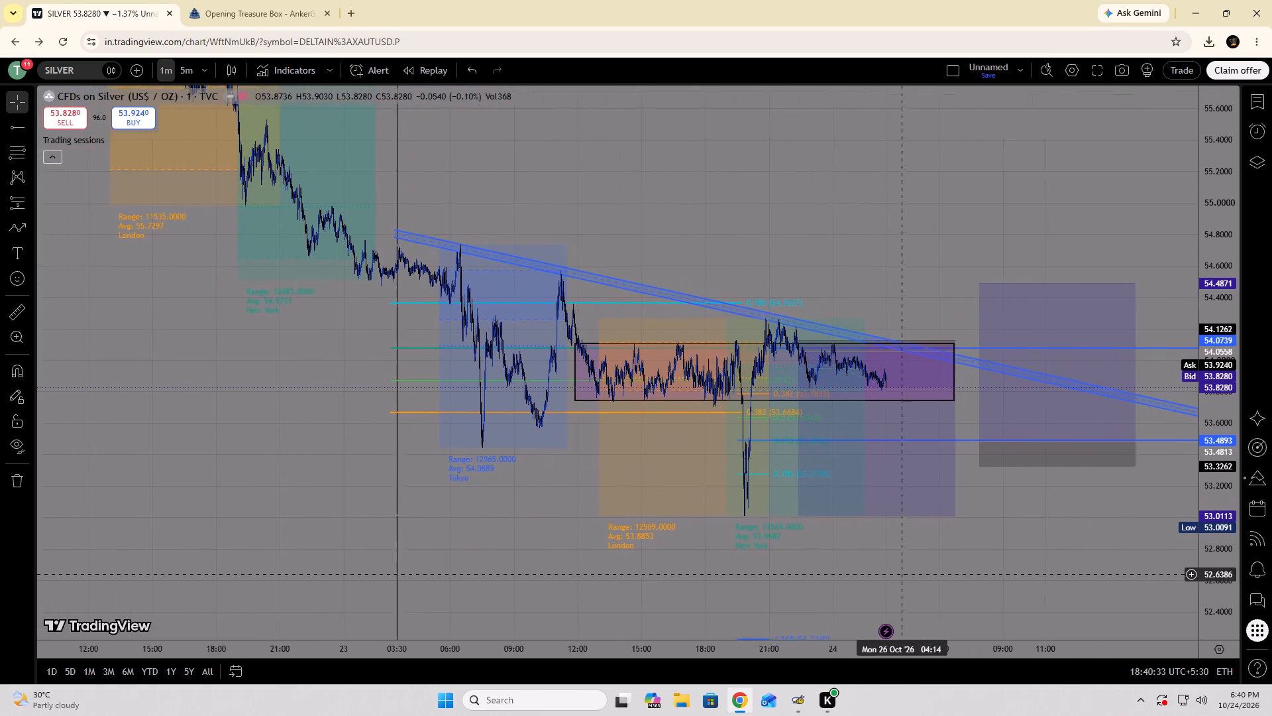
drag(886, 574, 803, 567)
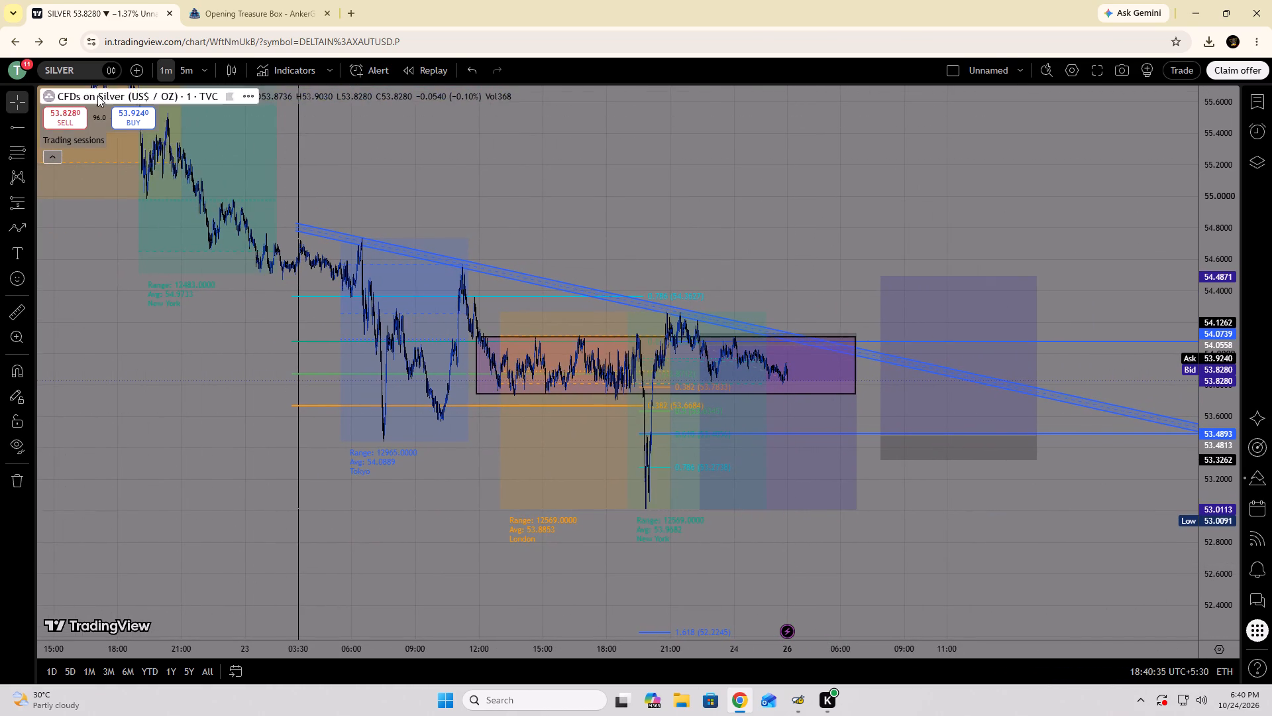
click(9, 228)
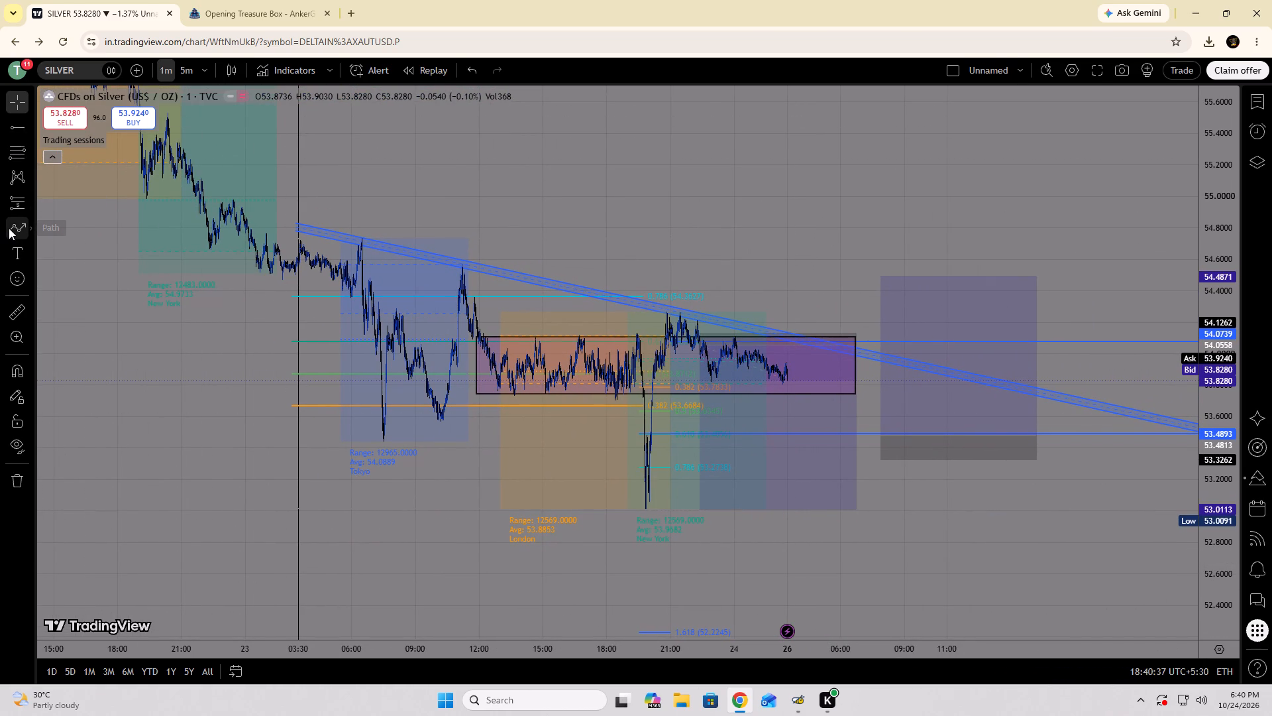
click(786, 367)
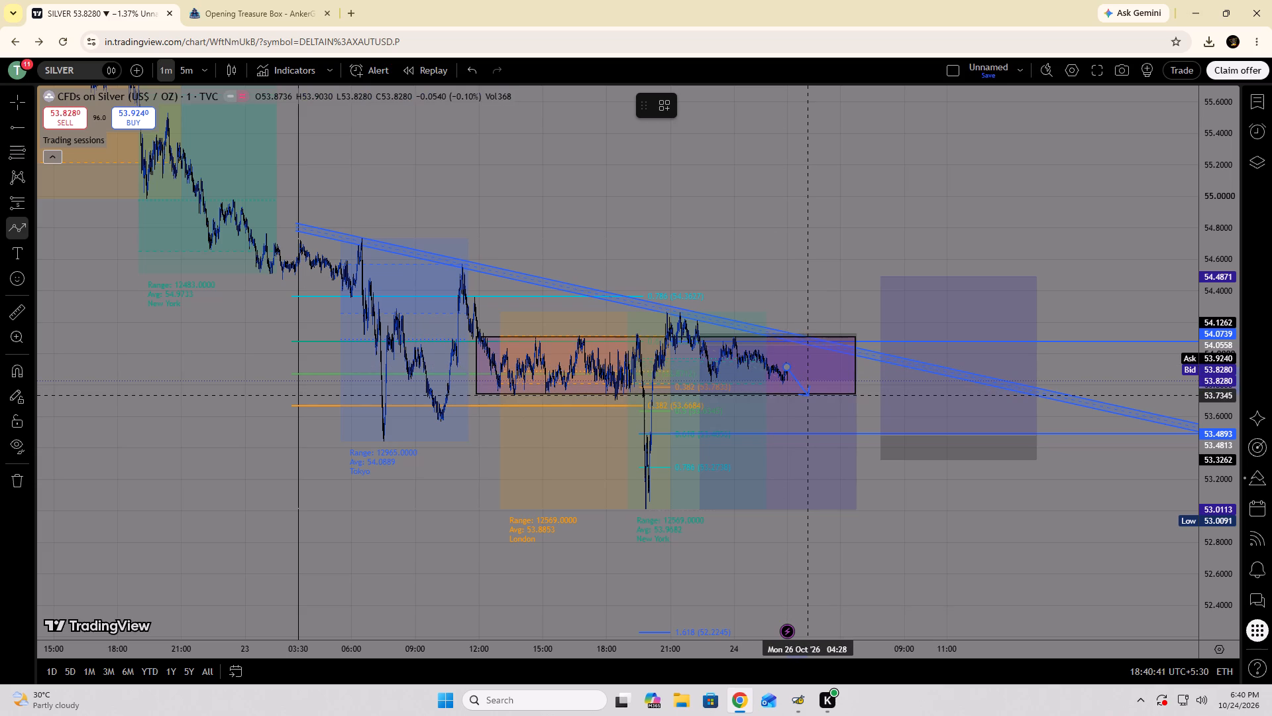
click(808, 395)
click(835, 363)
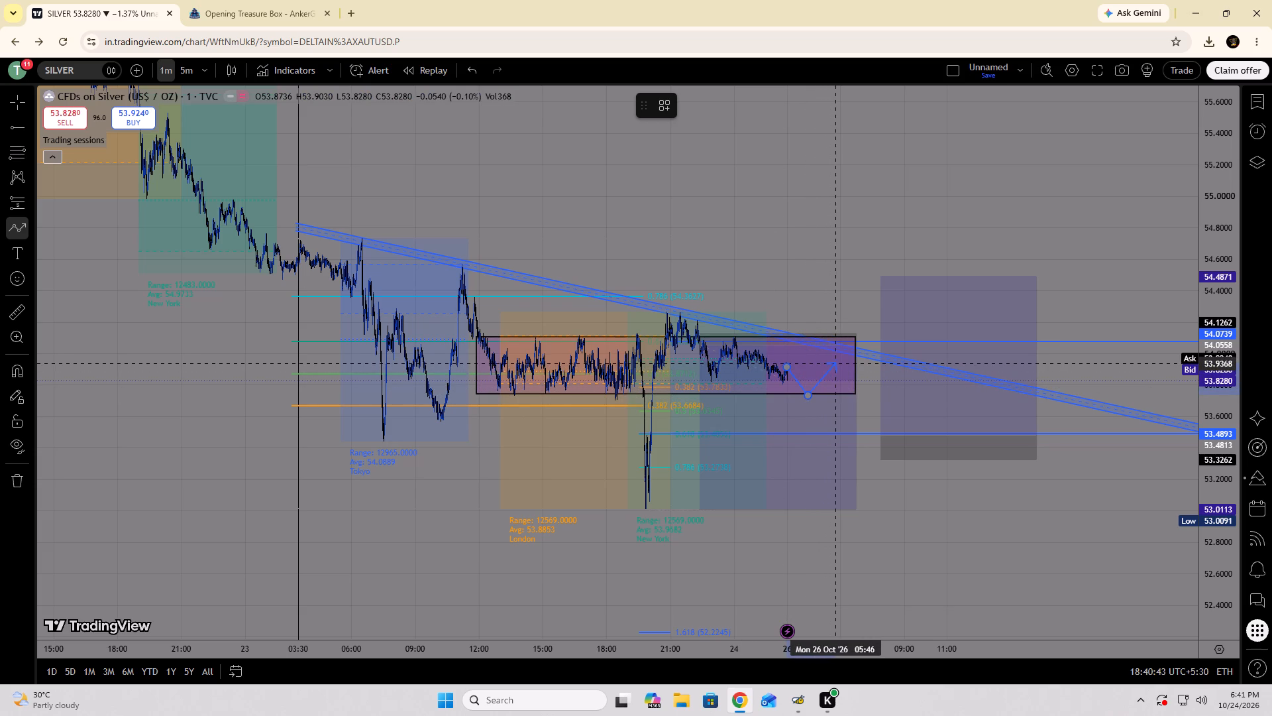
click(868, 439)
click(904, 408)
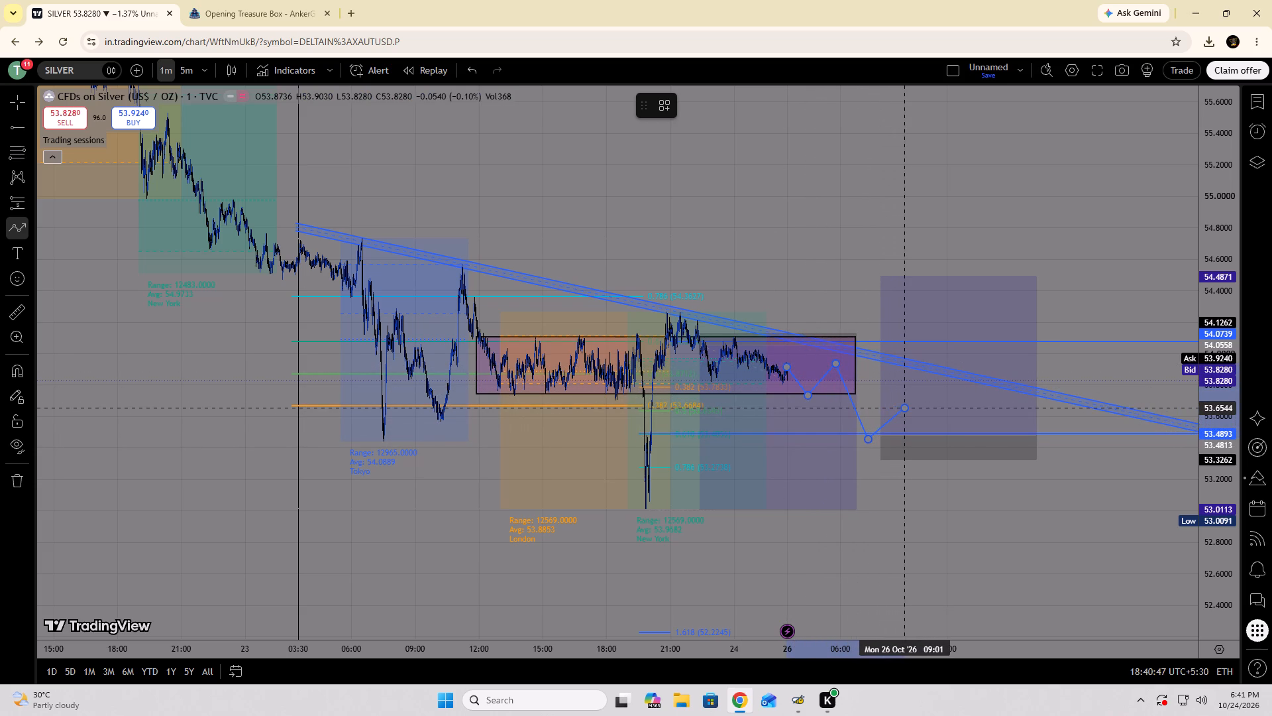
click(937, 491)
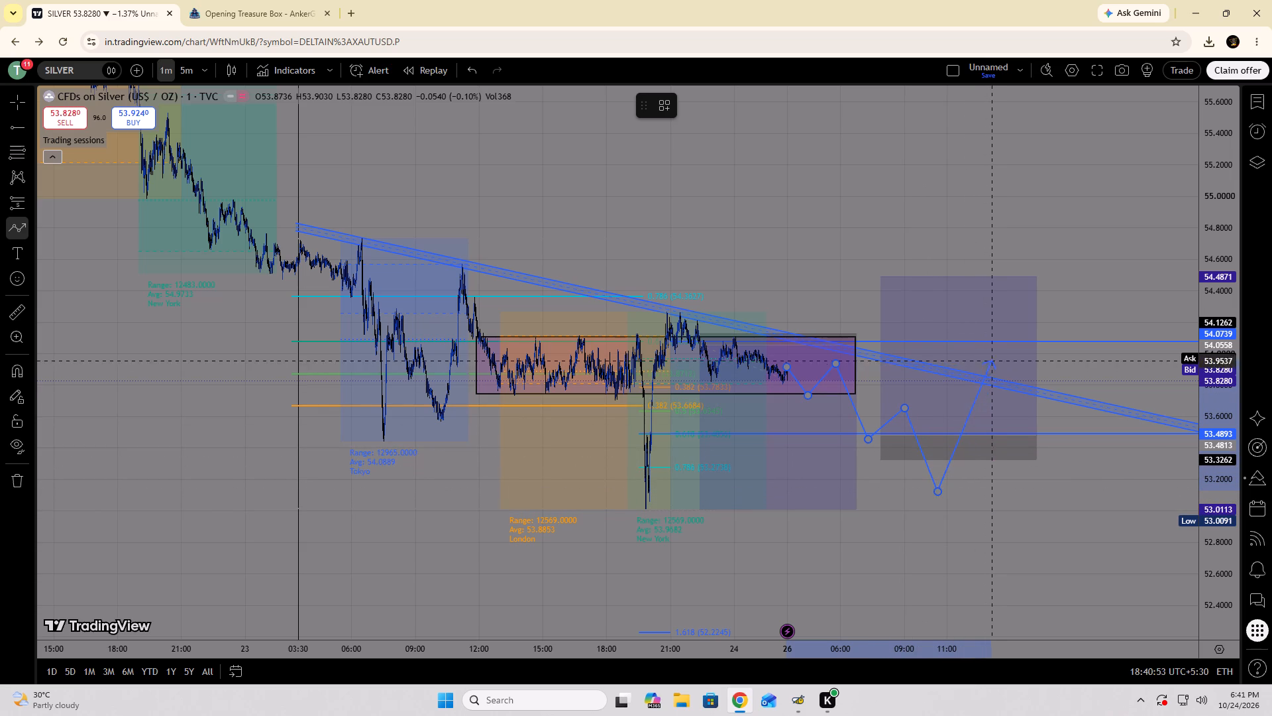
click(993, 357)
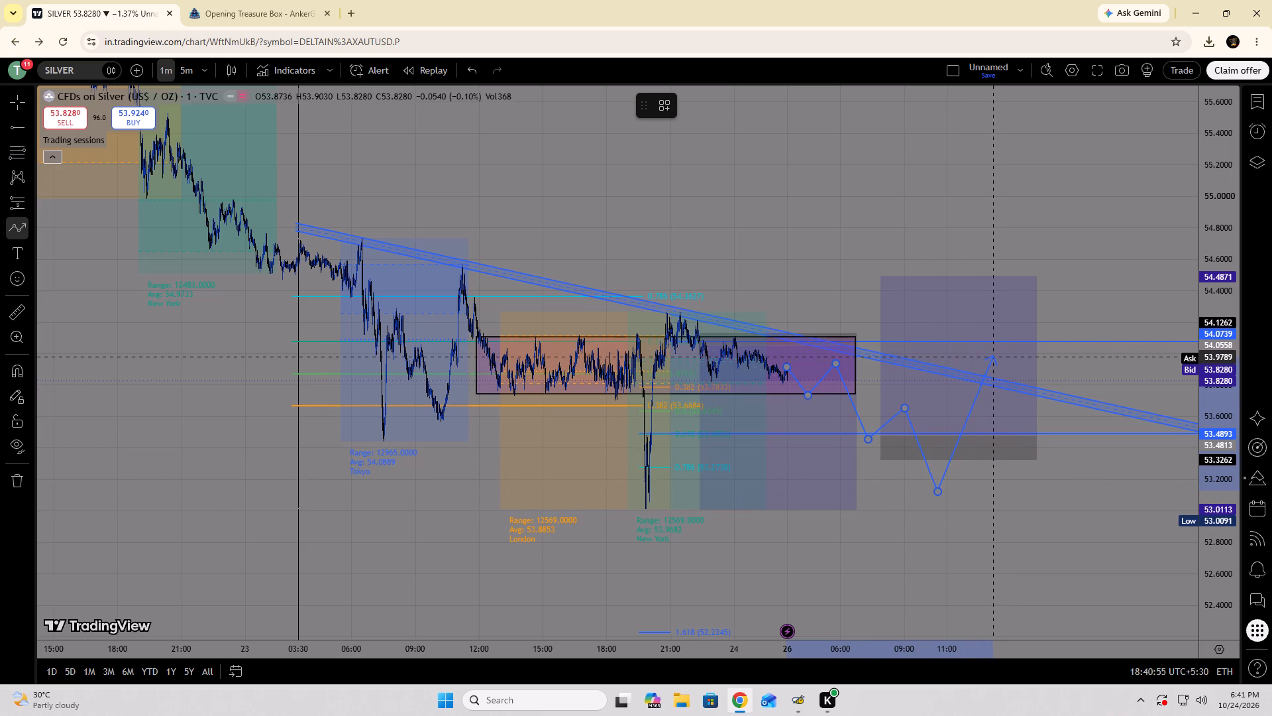
click(1024, 280)
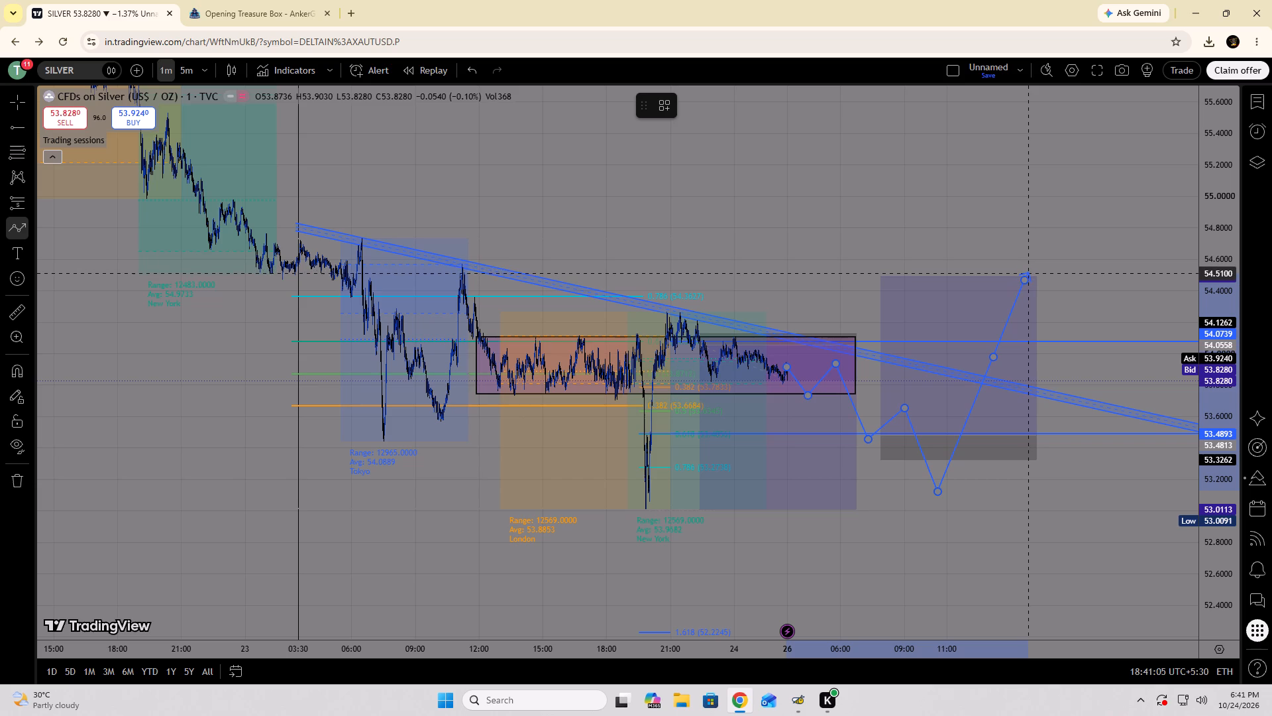
double_click(1028, 272)
click(1038, 255)
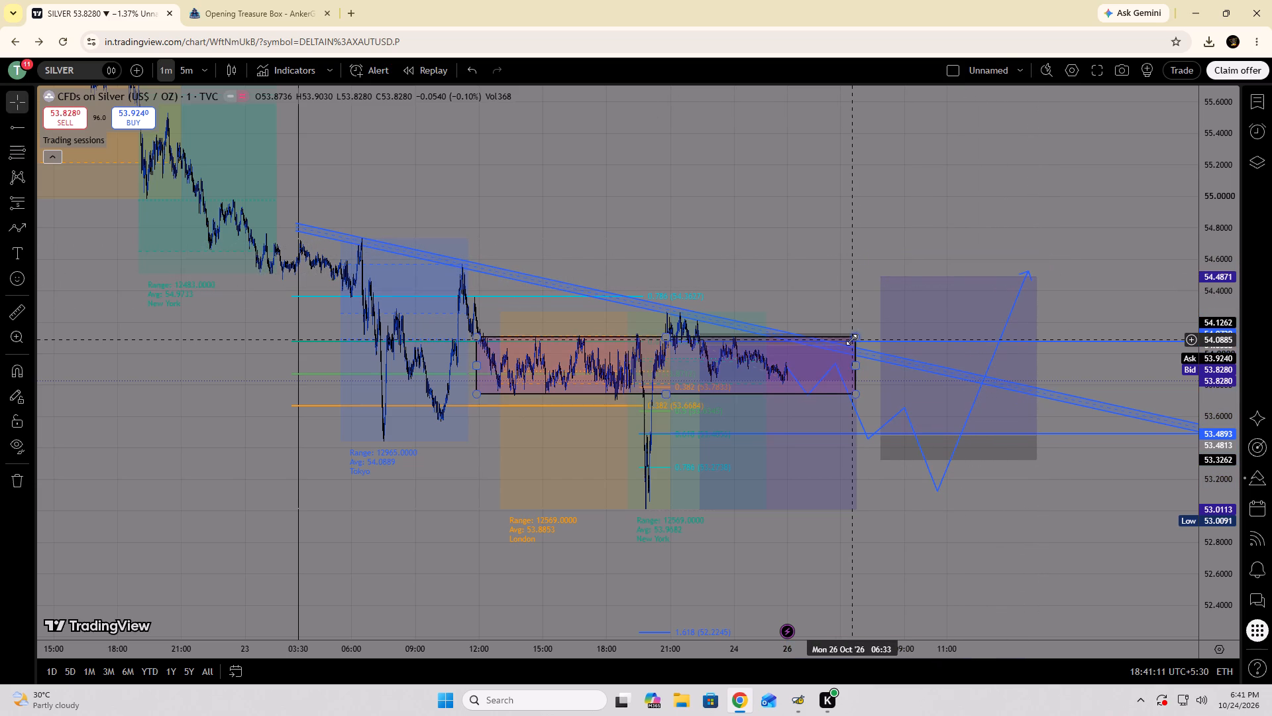
Switch the chart from silver to the OANDA XAUUSD gold symbol.
click(79, 72)
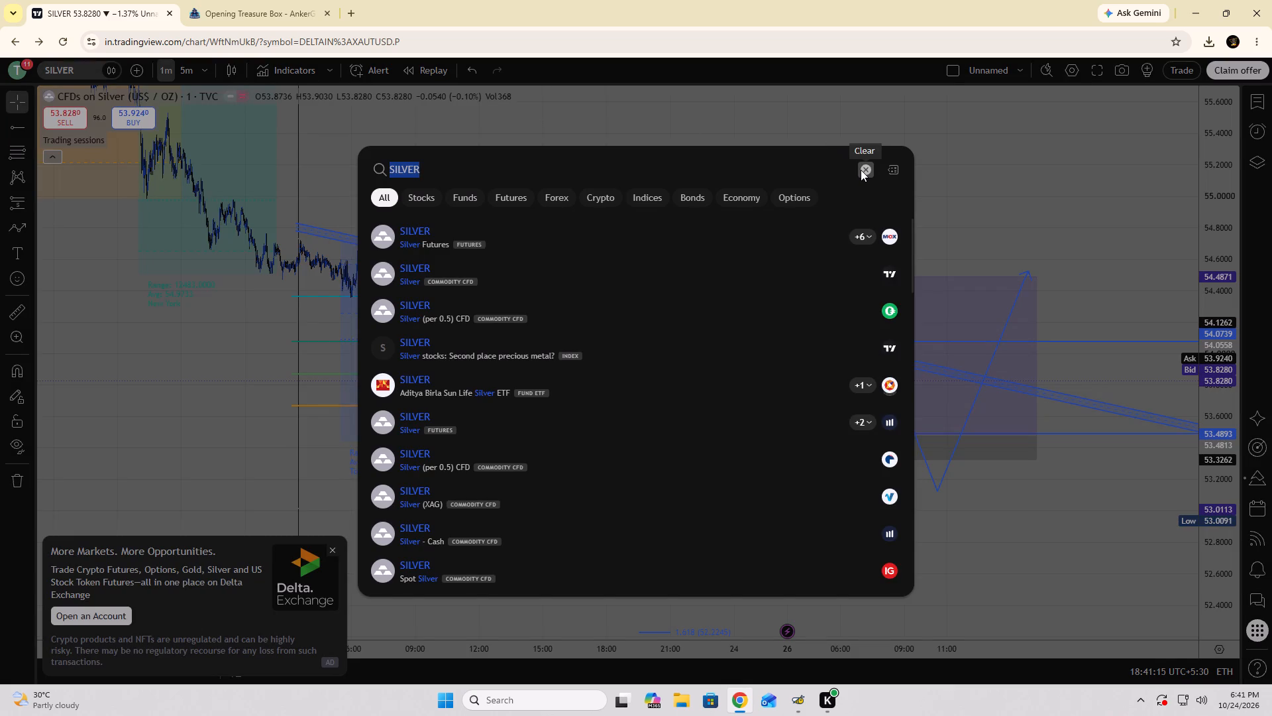
click(861, 170)
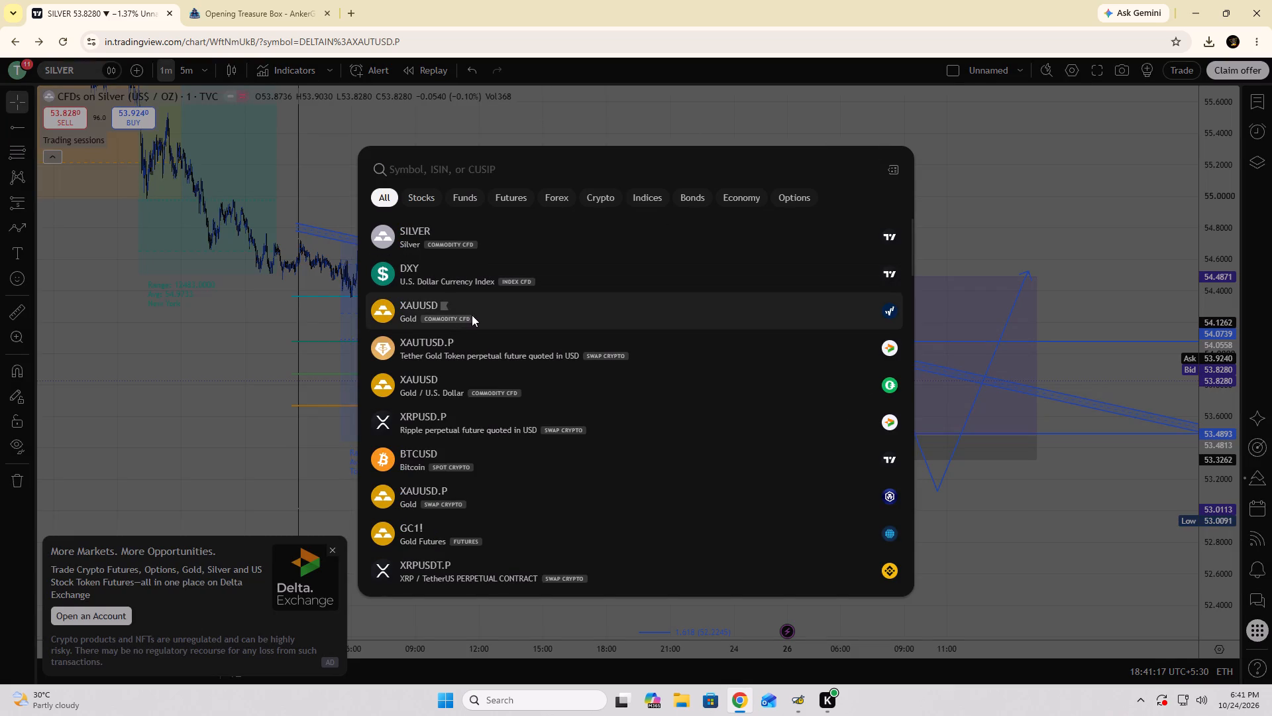
click(472, 315)
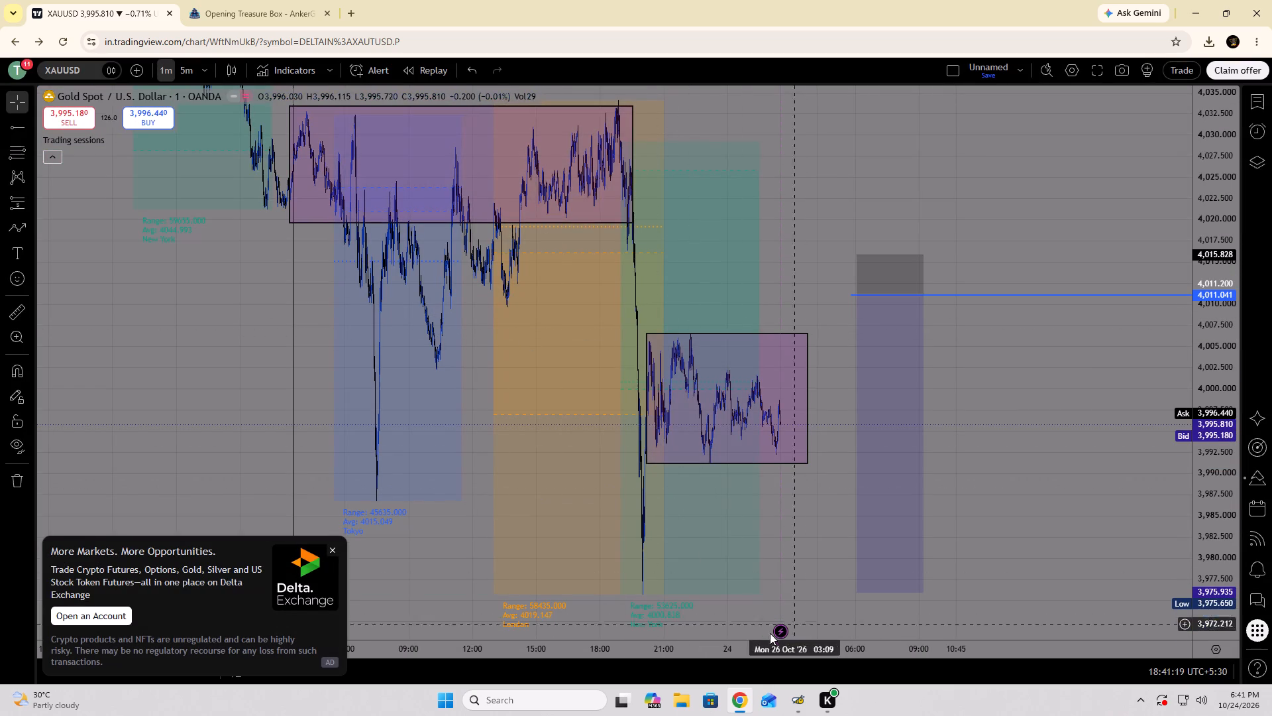
Draw a gold path from the latest peak, dipping to the box's lower edge, zigzagging up to about 4,012.4 and falling to about 3,978.2.
drag(733, 647, 327, 617)
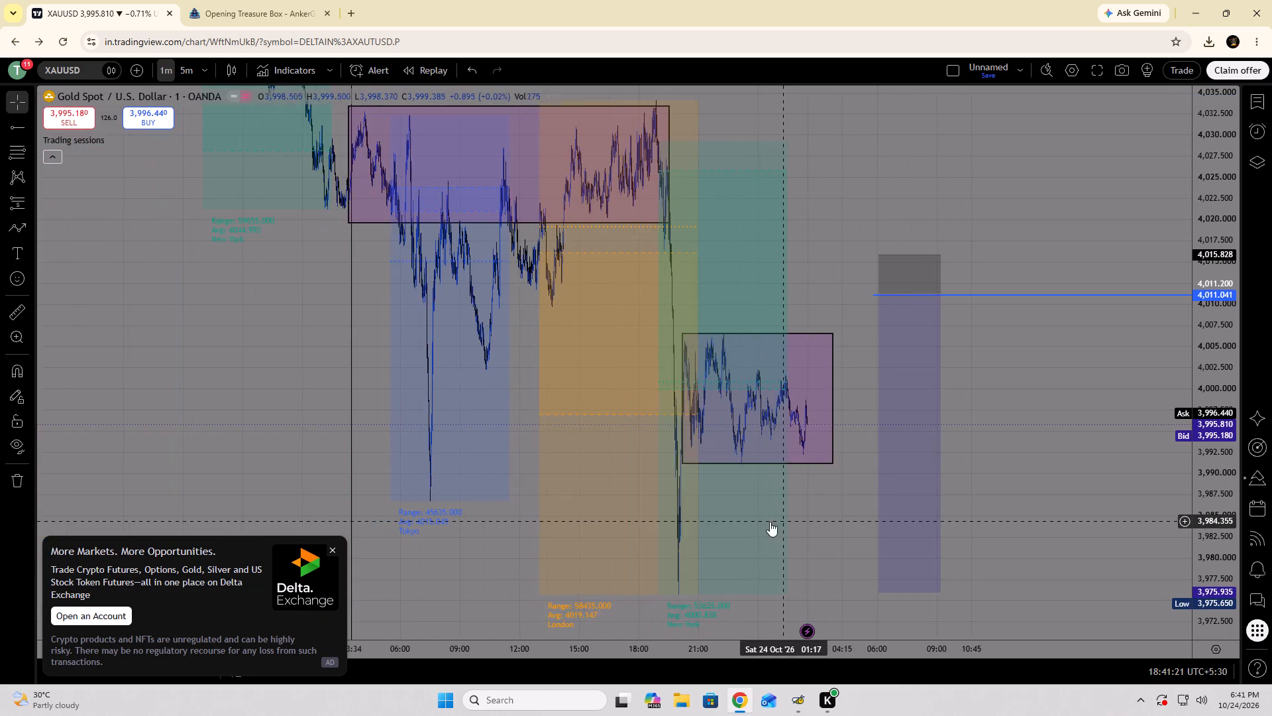
click(227, 526)
drag(358, 510, 607, 518)
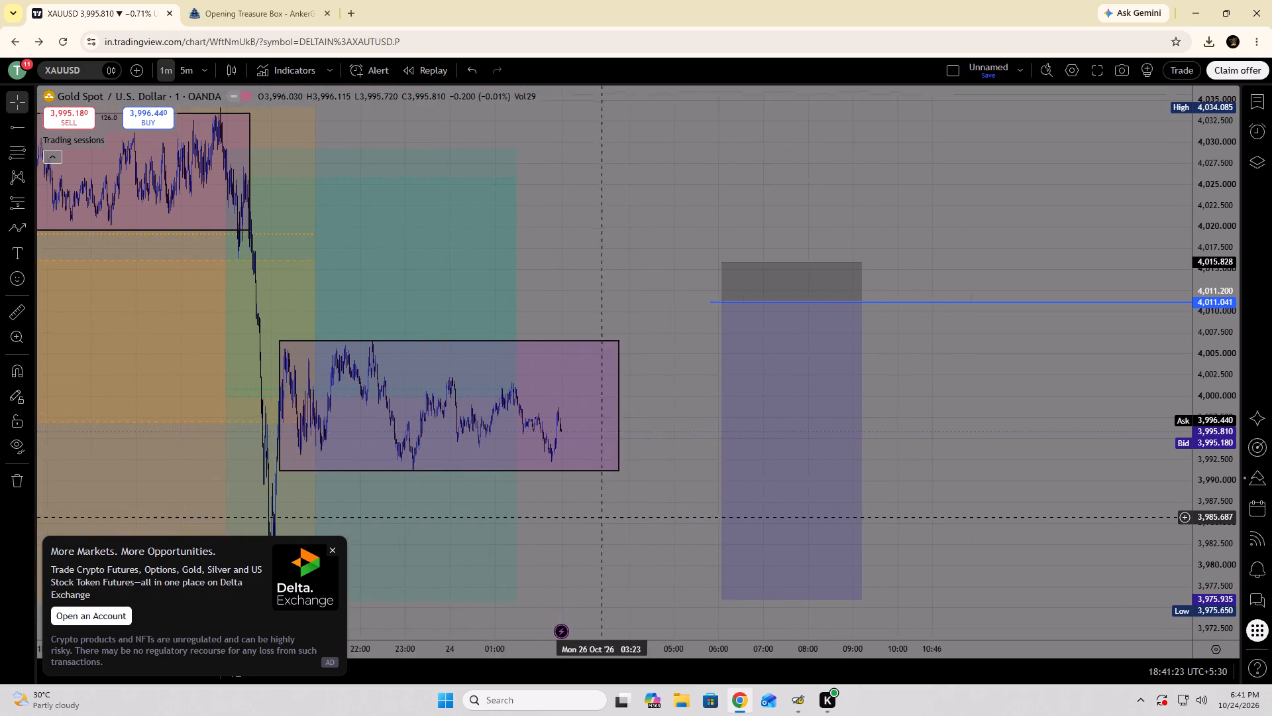
drag(607, 518, 668, 528)
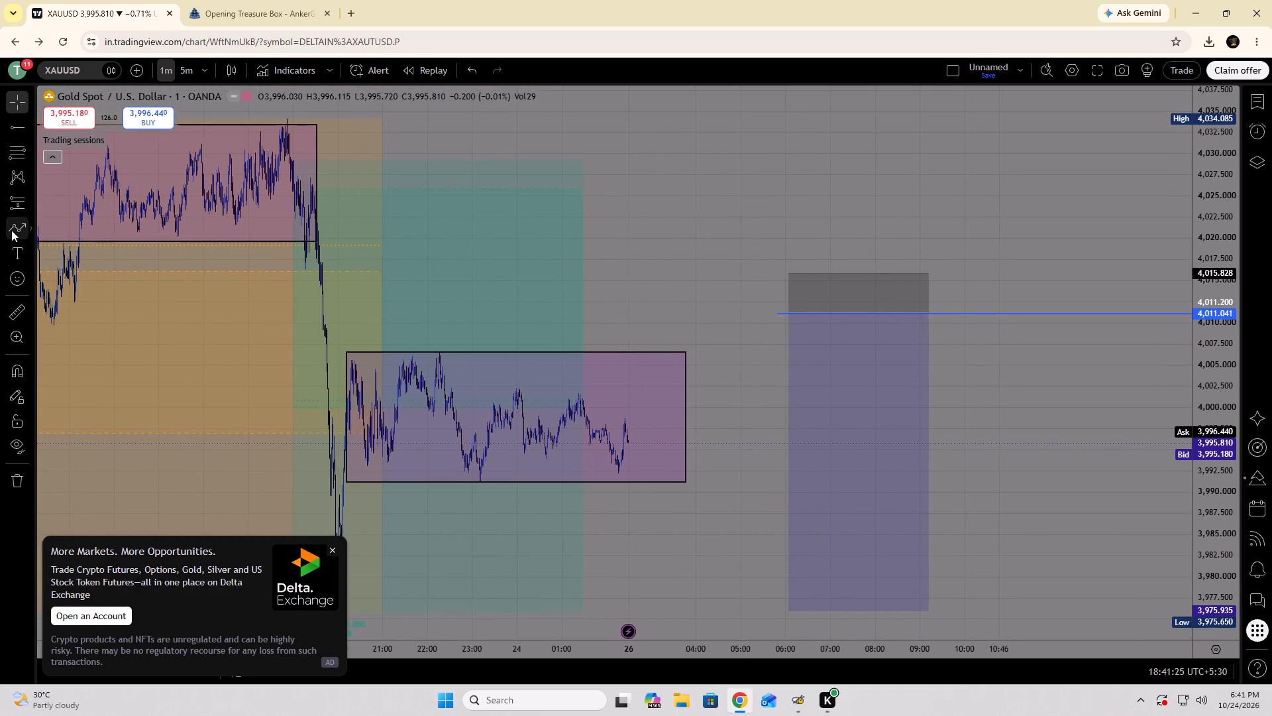
click(11, 230)
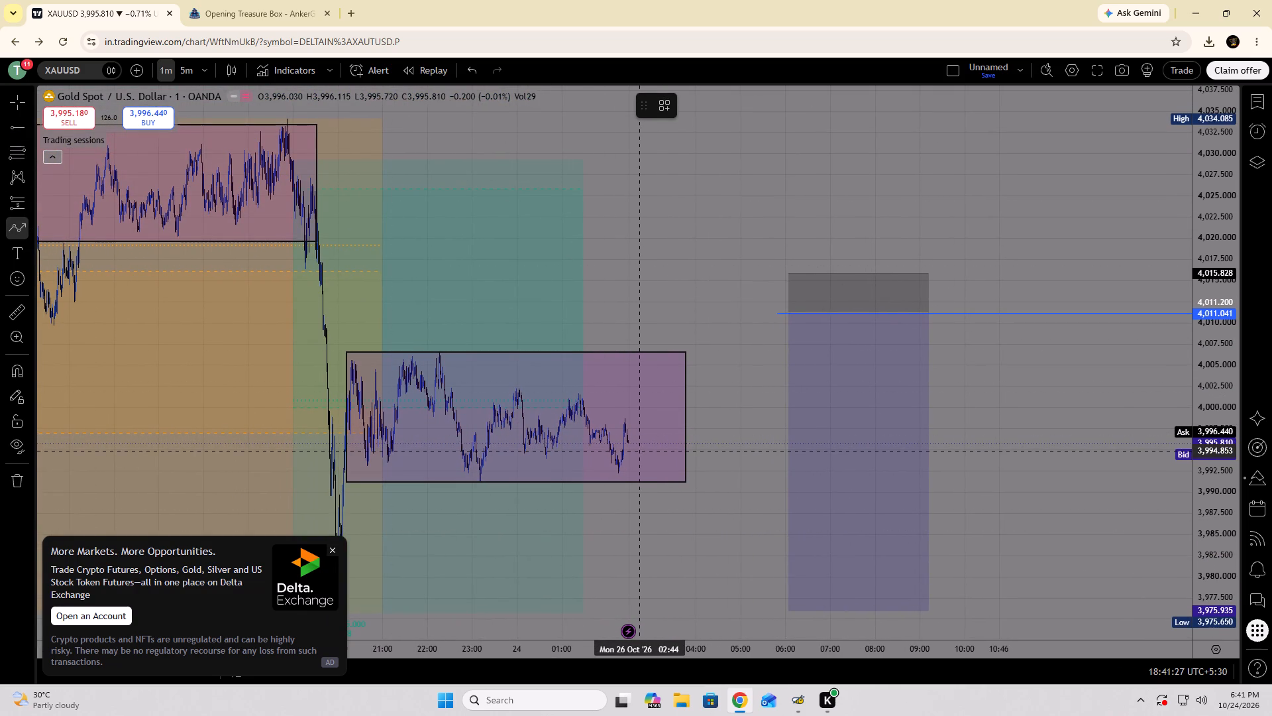
click(625, 421)
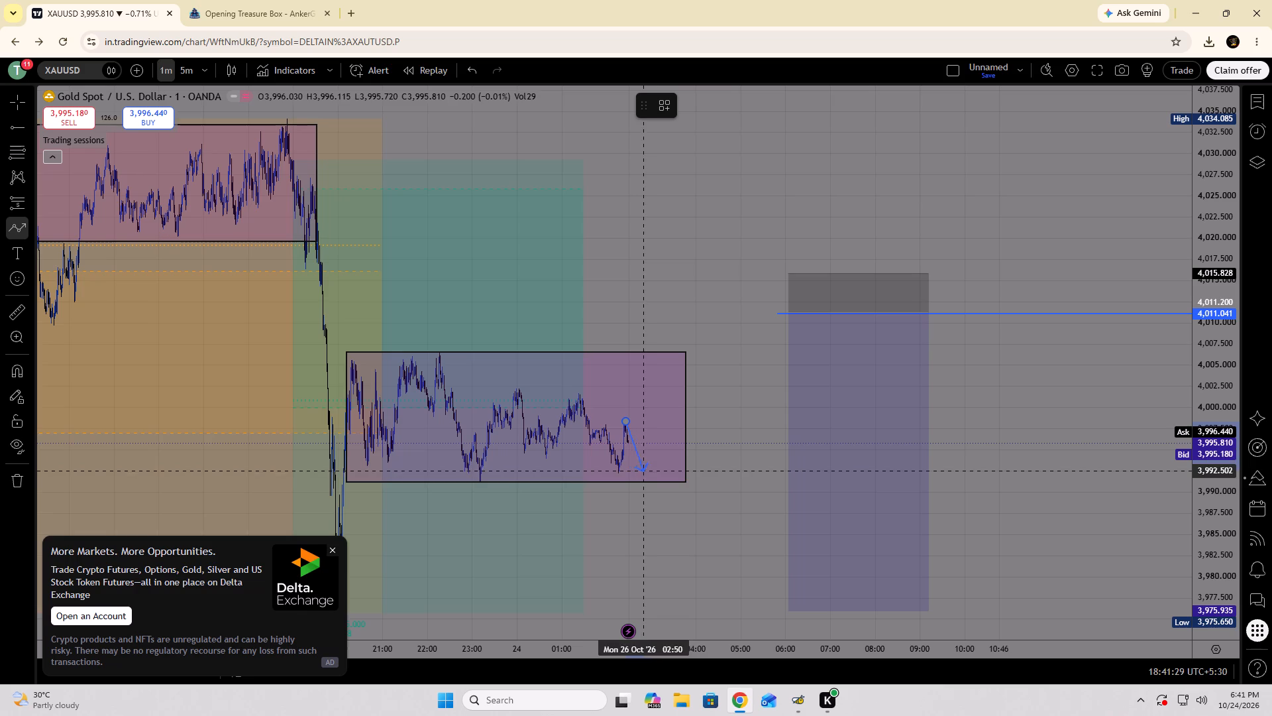
click(655, 481)
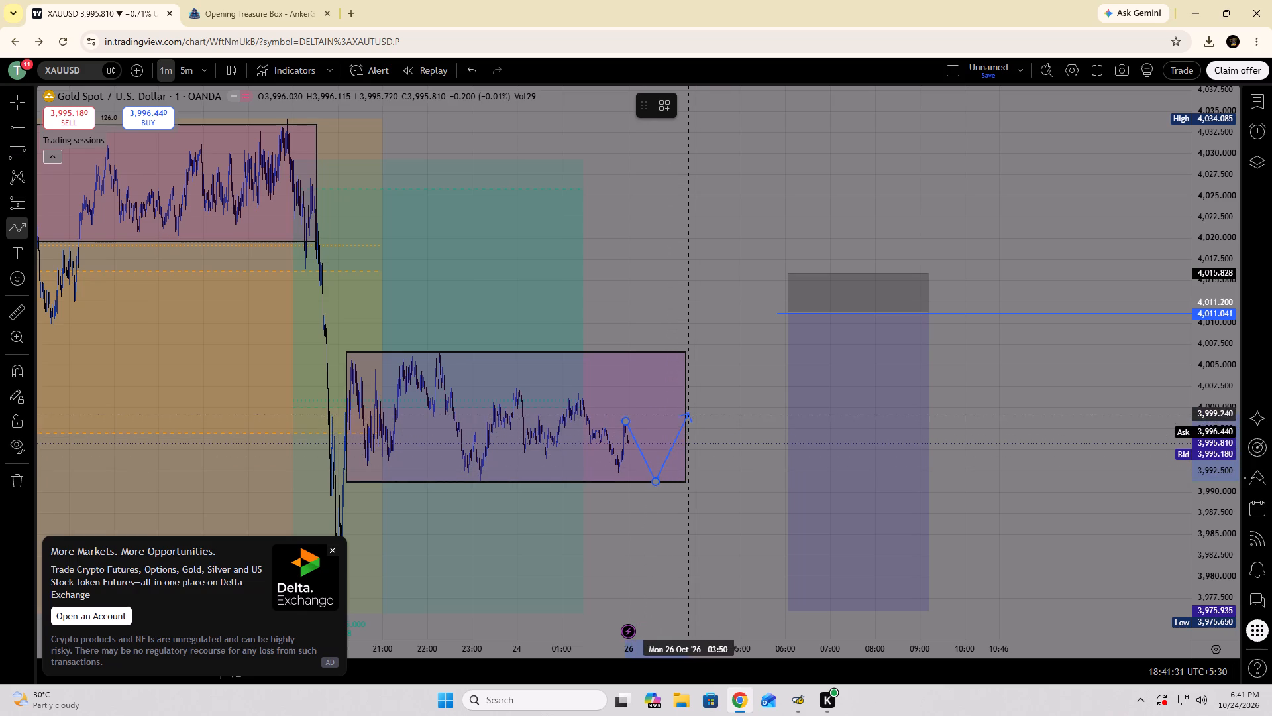
click(688, 410)
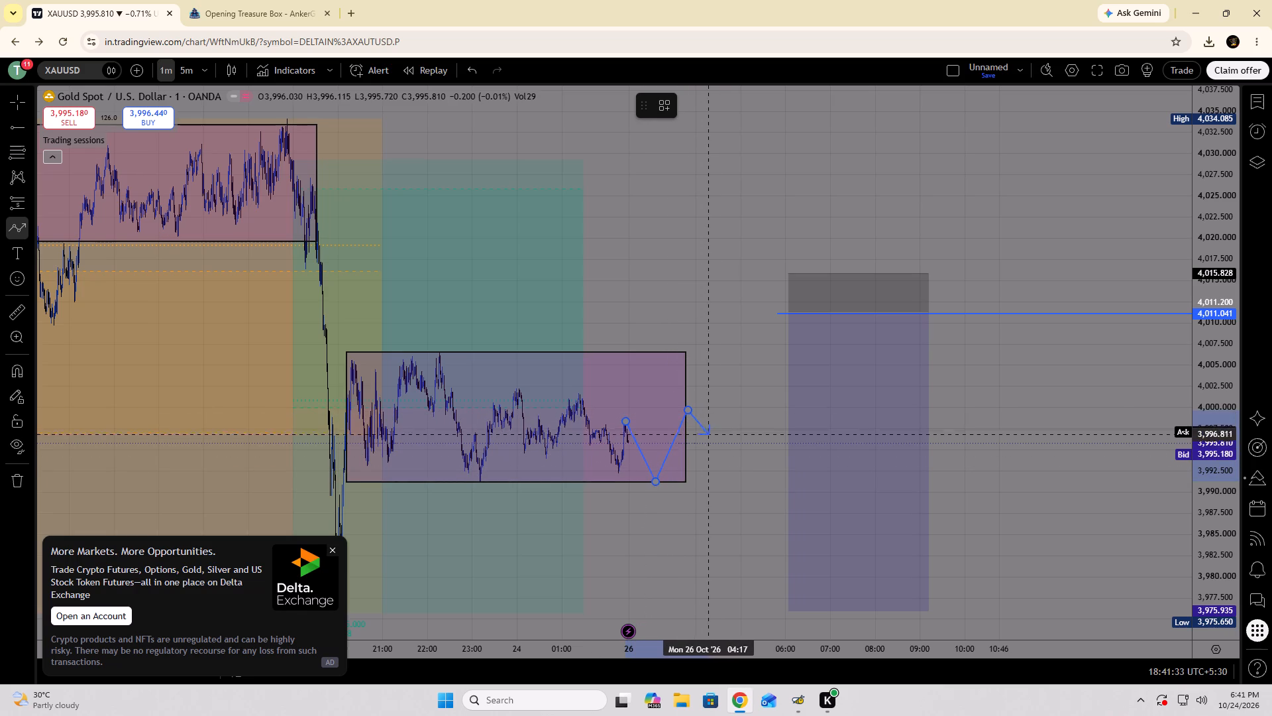
click(728, 454)
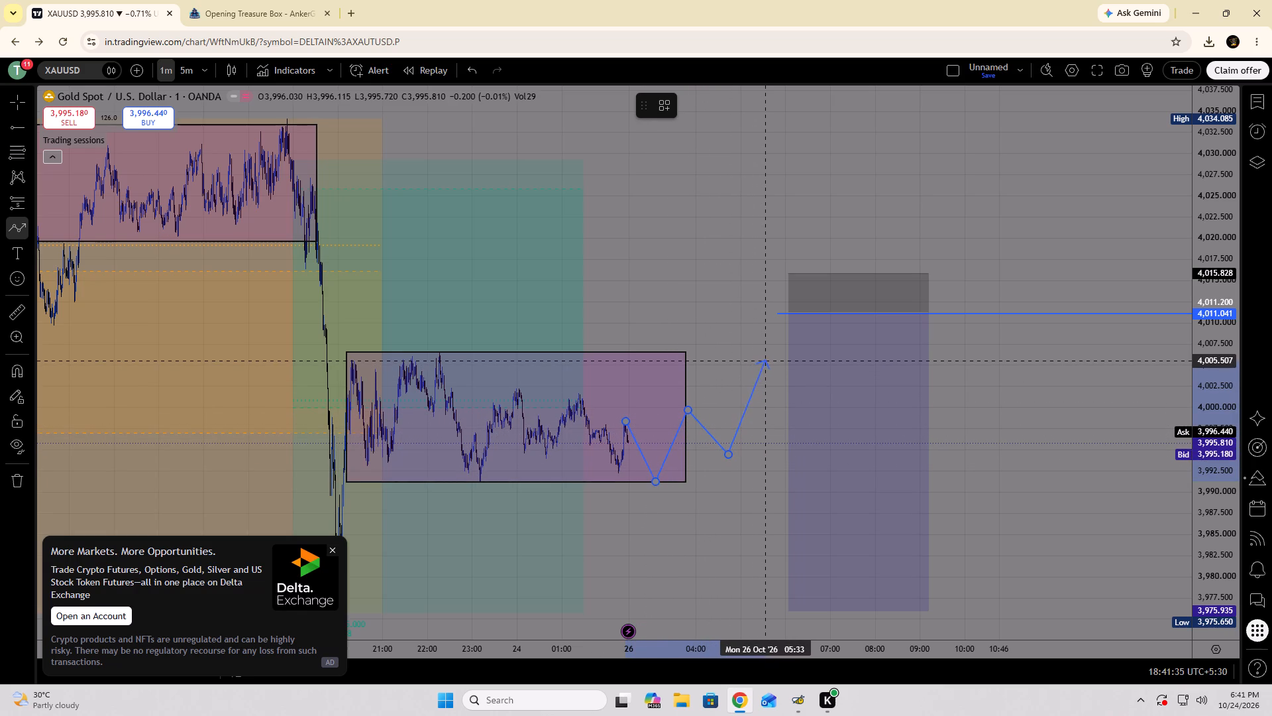
click(767, 361)
drag(794, 379, 797, 373)
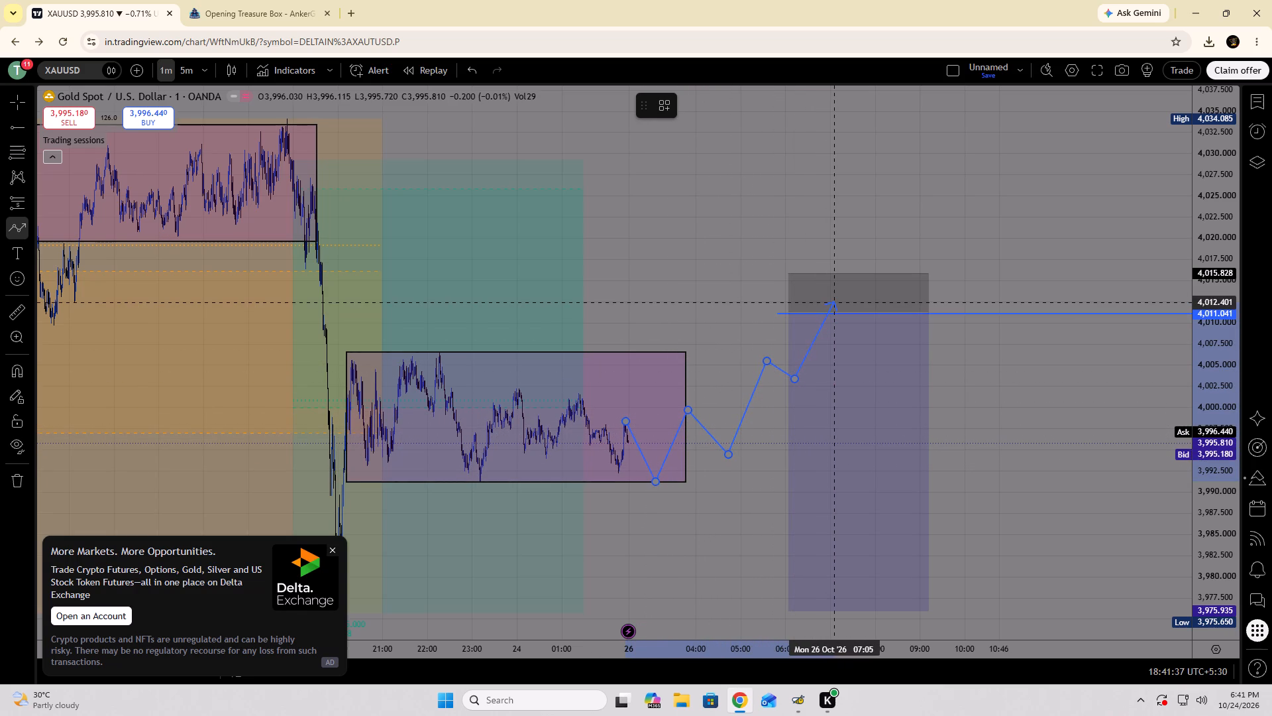
click(834, 302)
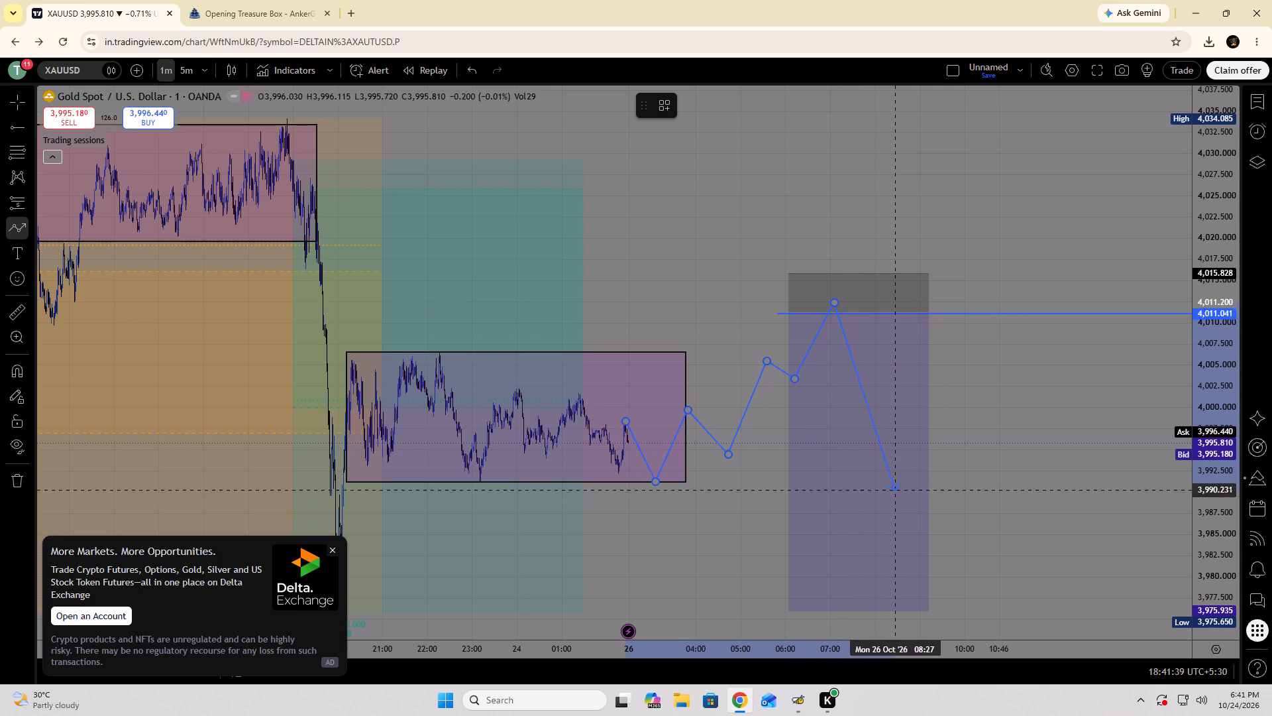
click(922, 592)
click(922, 592)
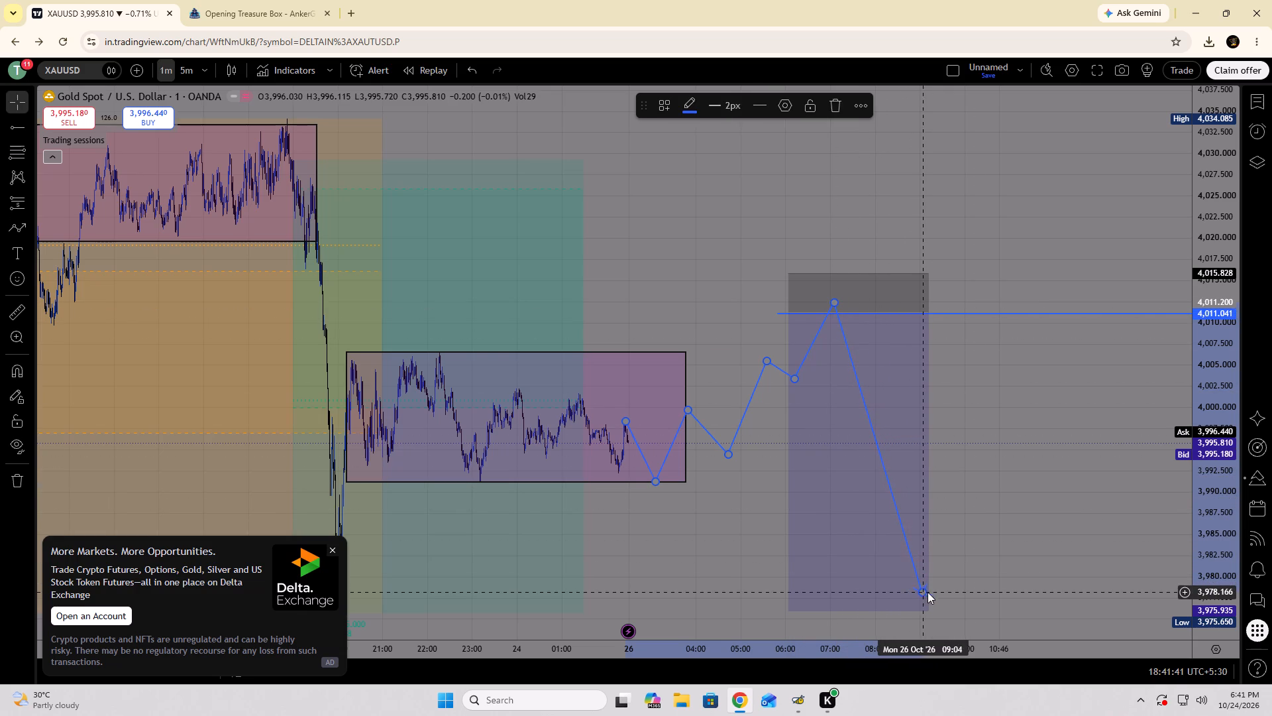
click(1014, 518)
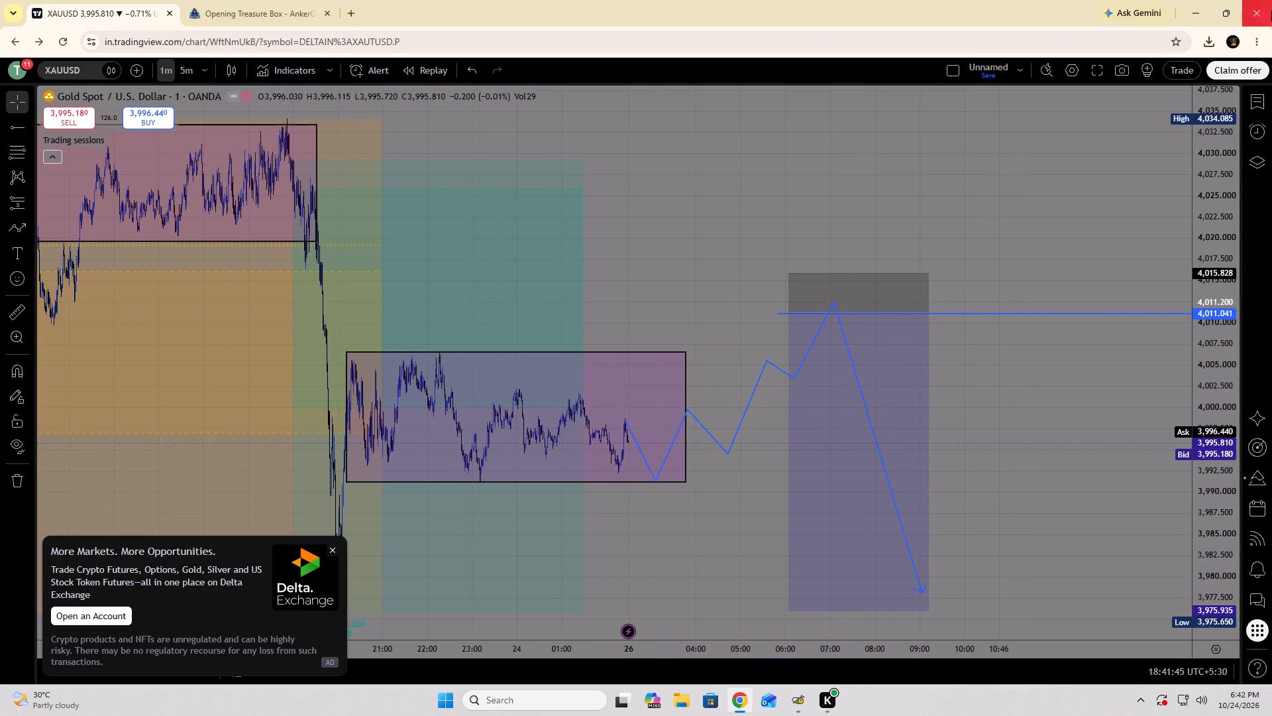
Check the browser's recent download history.
click(1211, 40)
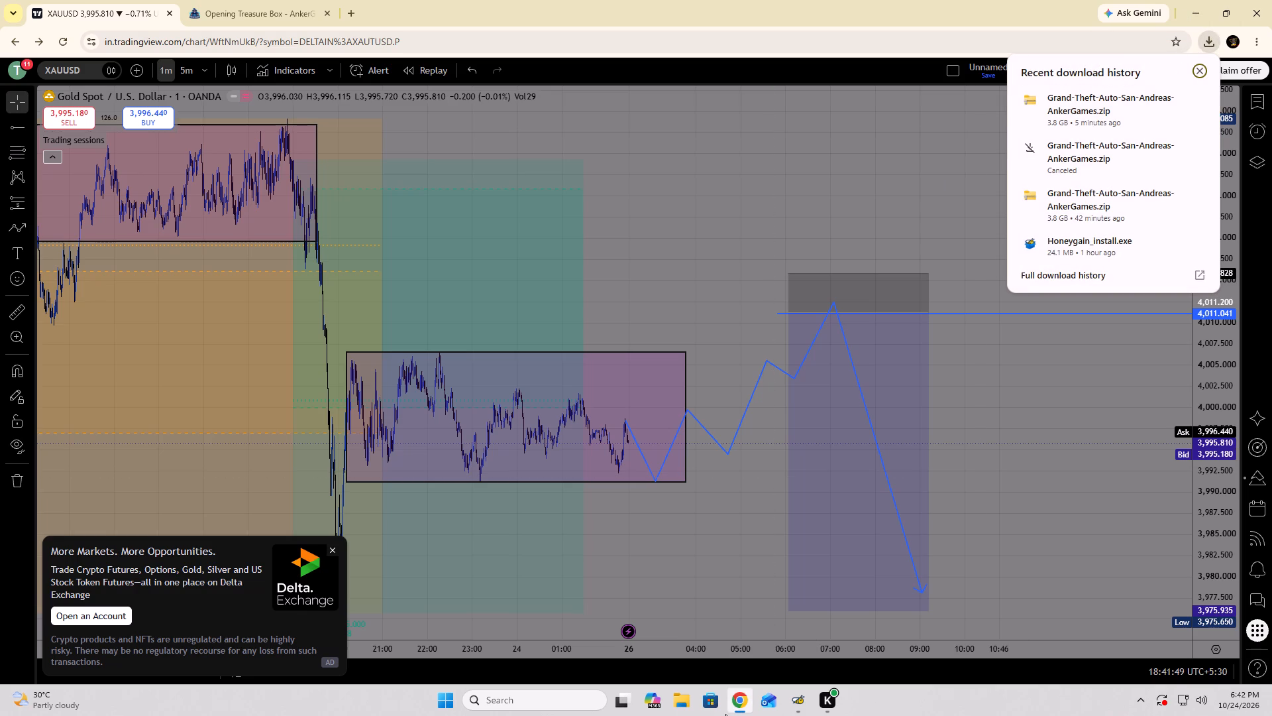
Open the New Volume (E:) drive in File Explorer.
click(679, 711)
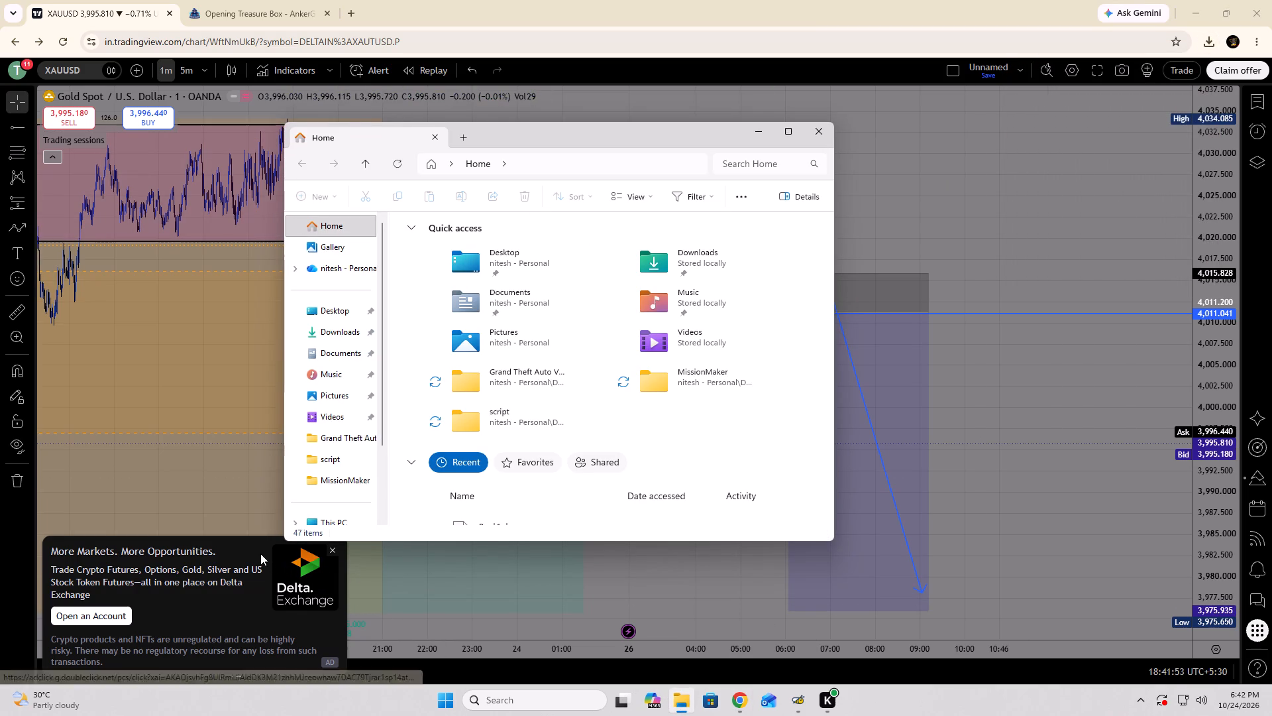
click(312, 521)
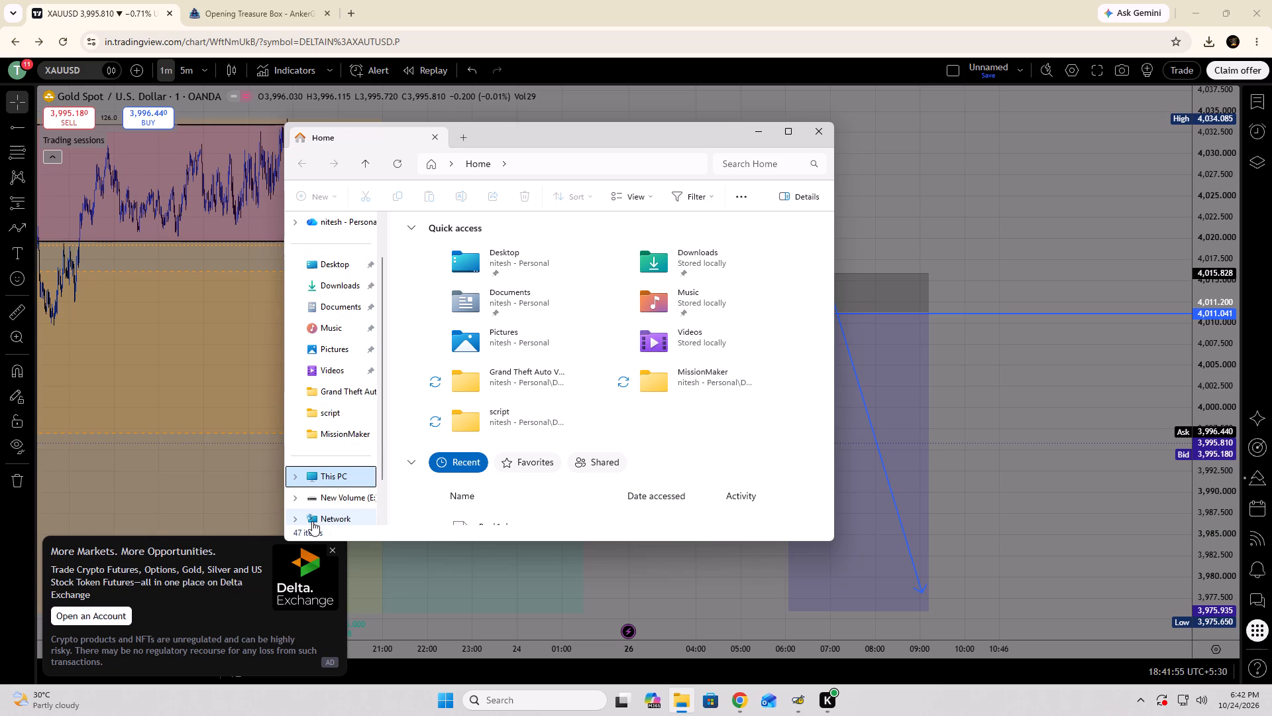
click(632, 247)
double_click(632, 247)
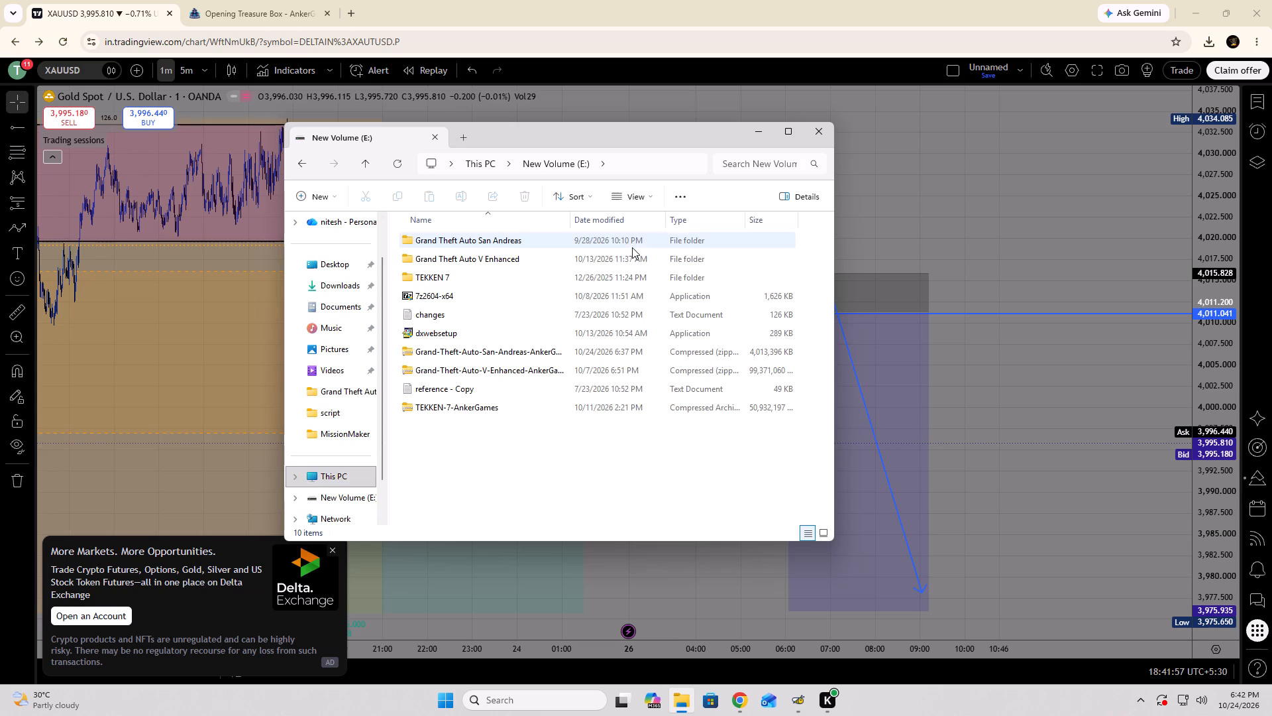
Close the Delta Exchange advertisement on the gold chart.
click(329, 547)
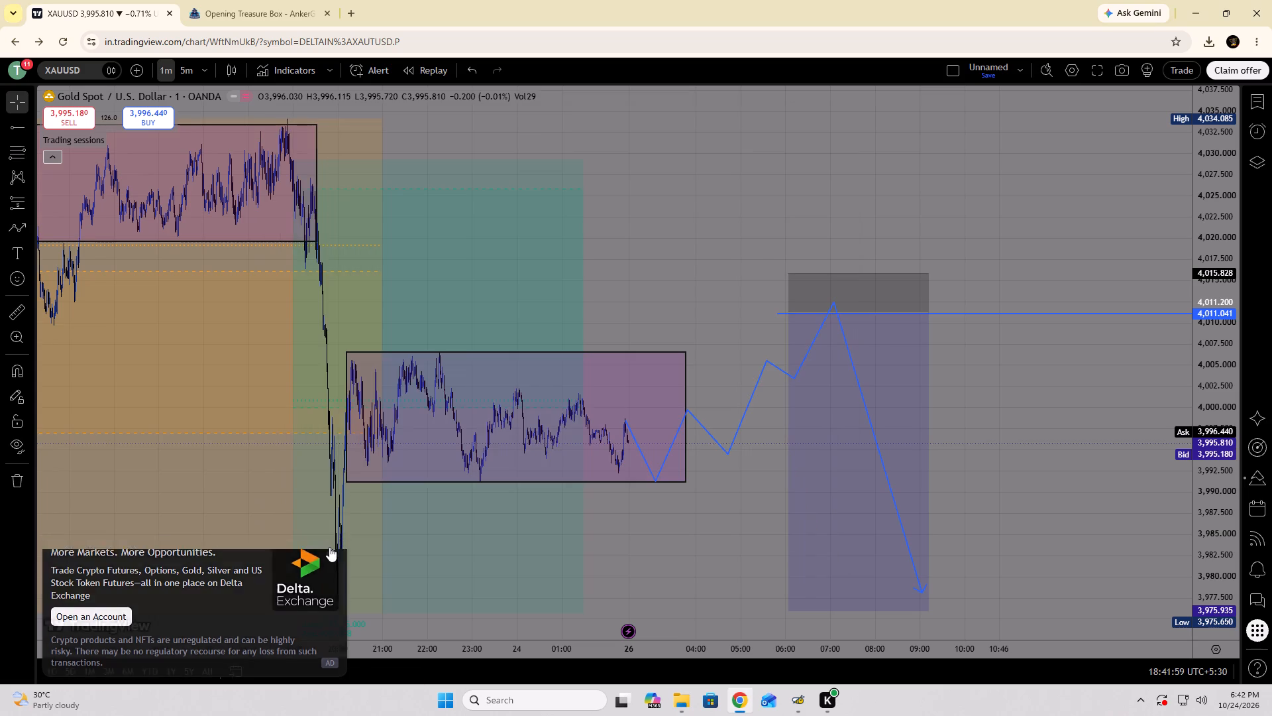
Switch to File Explorer and delete the Grand Theft Auto San Andreas folder from the New Volume (E:) drive.
click(670, 704)
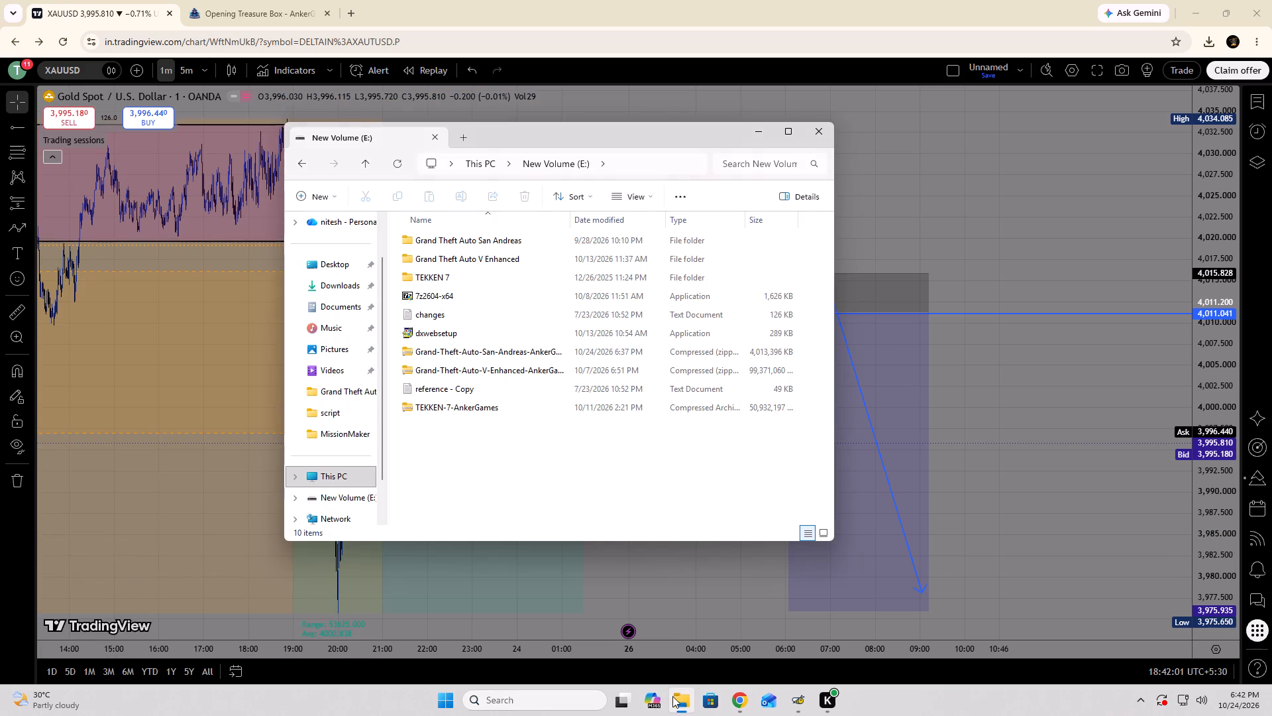
click(493, 236)
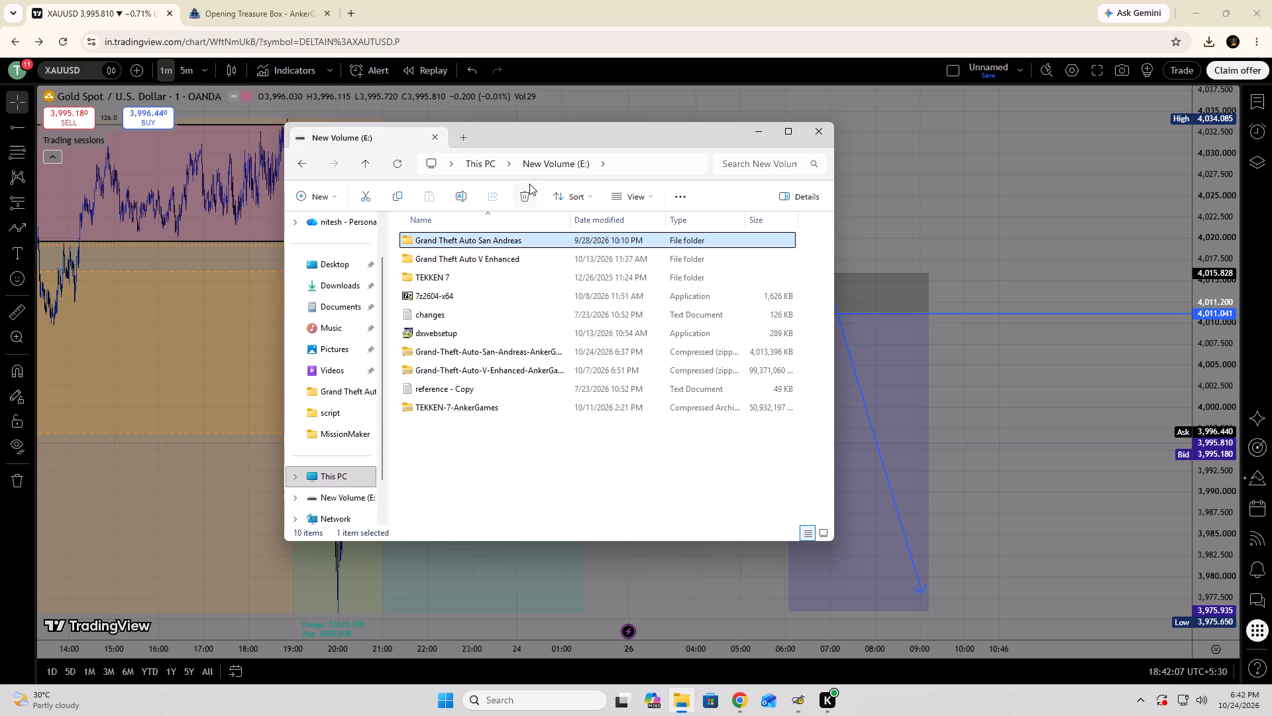
click(529, 188)
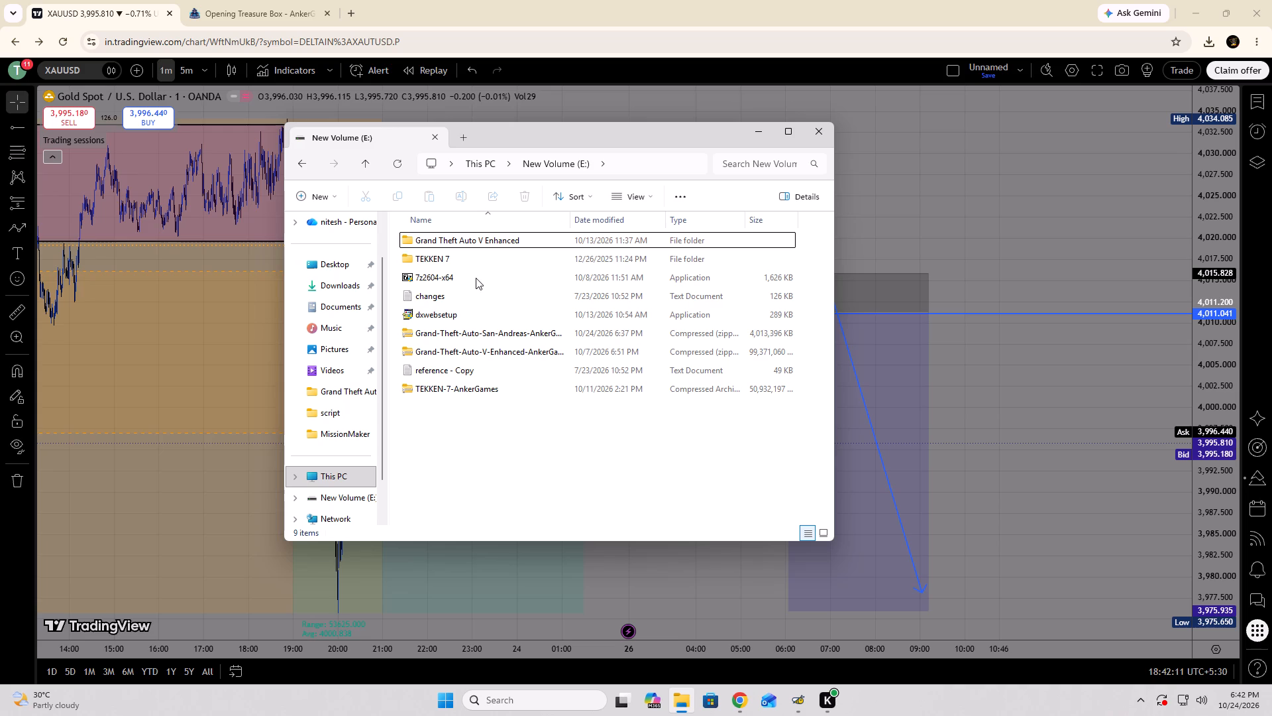
Extract the Grand-Theft-Auto-San-Andreas-AnkerGames zip archive directly into the E: drive with 7-Zip.
right_click(462, 330)
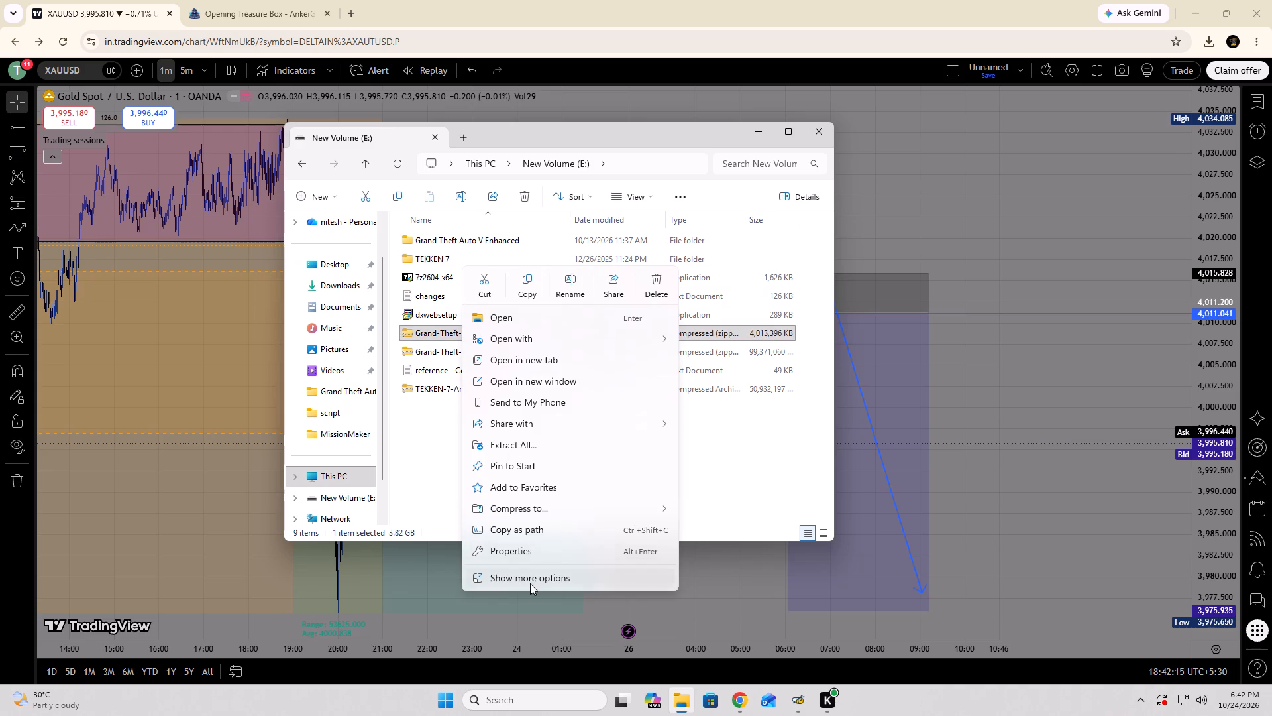
click(530, 583)
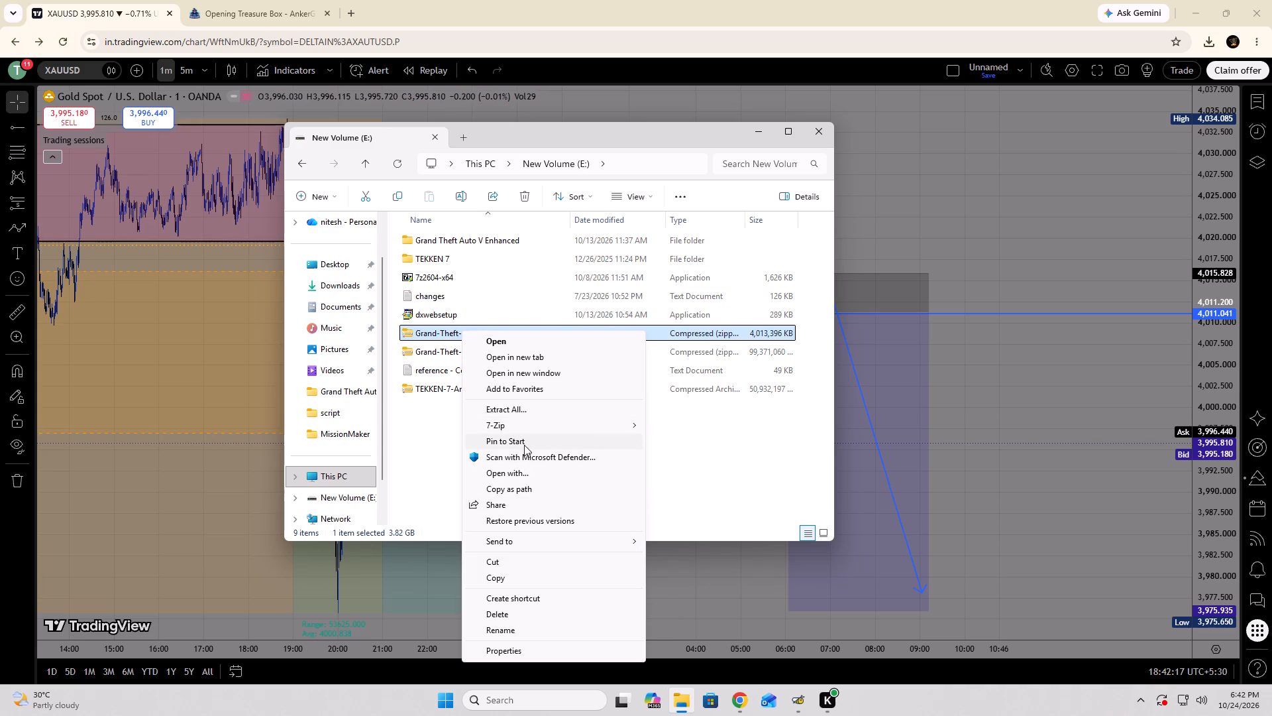
click(519, 428)
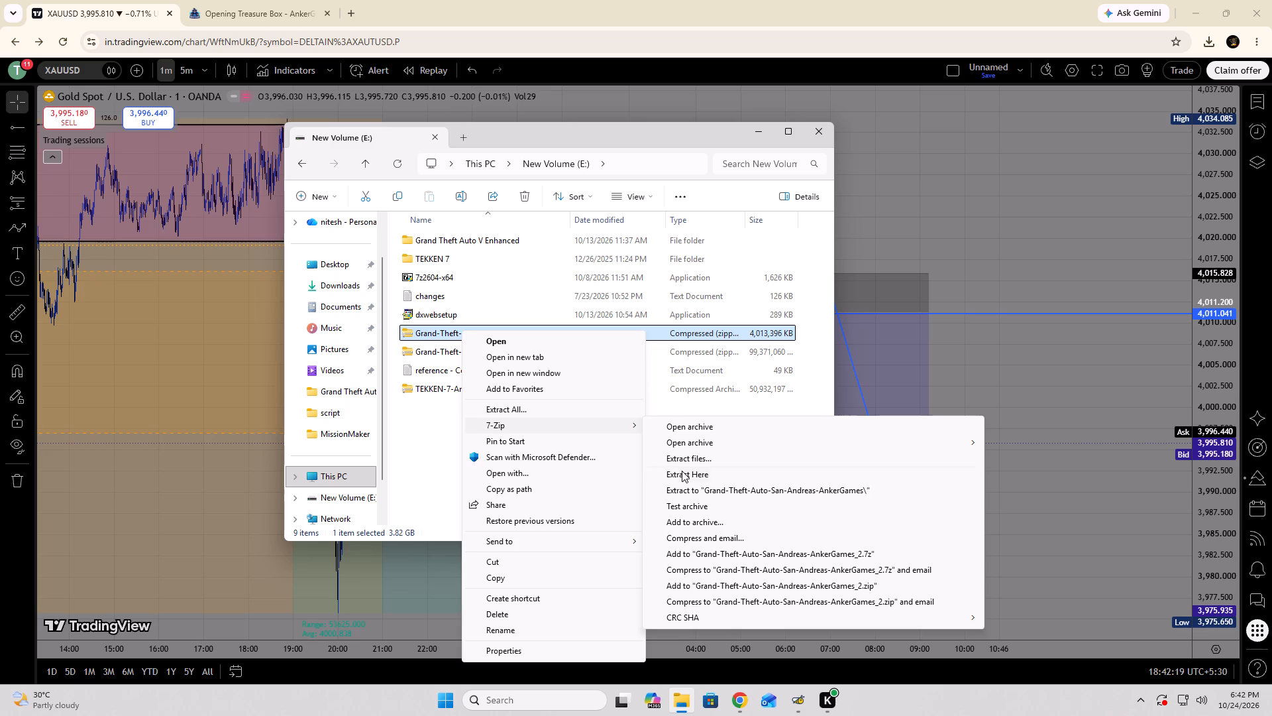
click(682, 471)
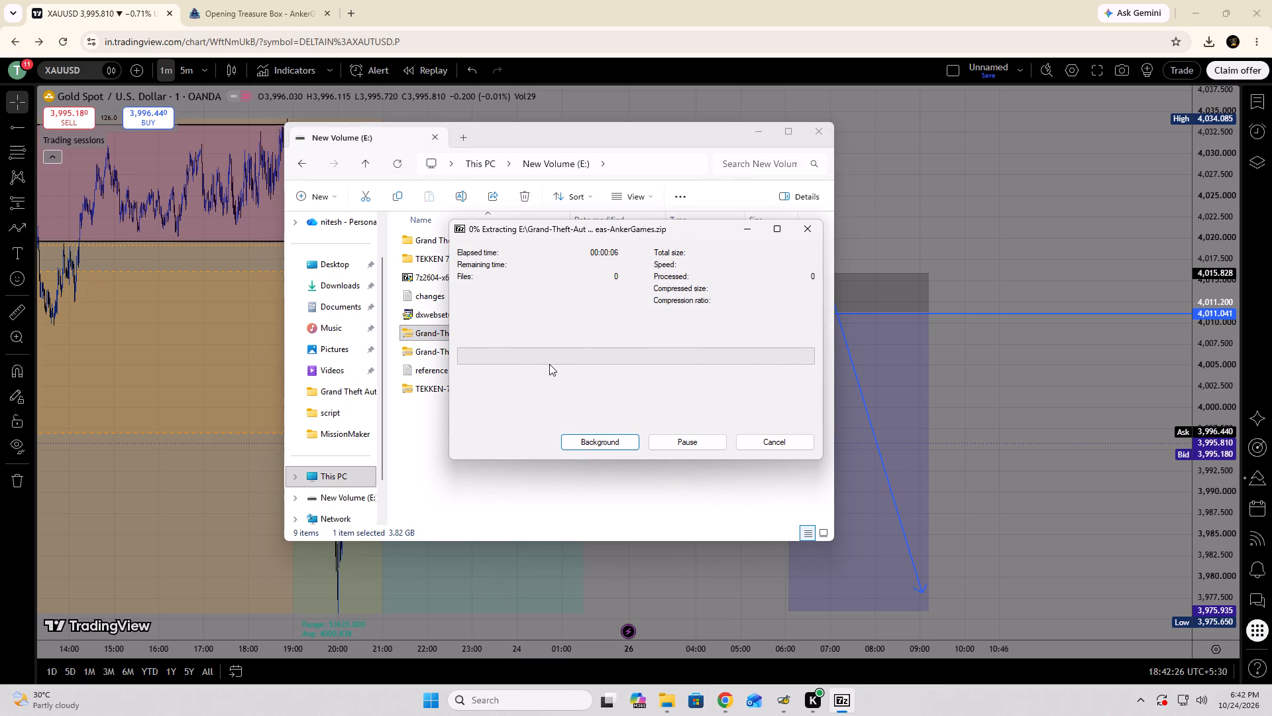
Return to the gold chart in the browser, switch it to the 4-hour timeframe and reset the chart view.
click(951, 217)
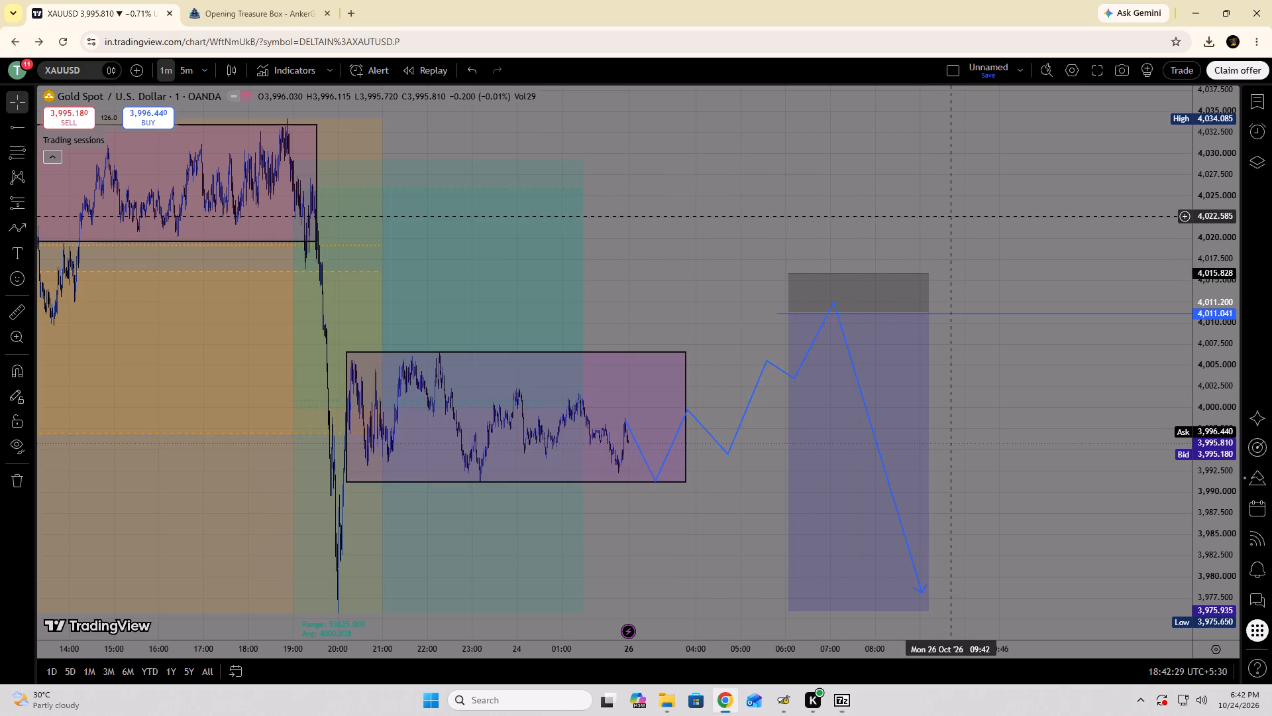
click(203, 72)
click(250, 634)
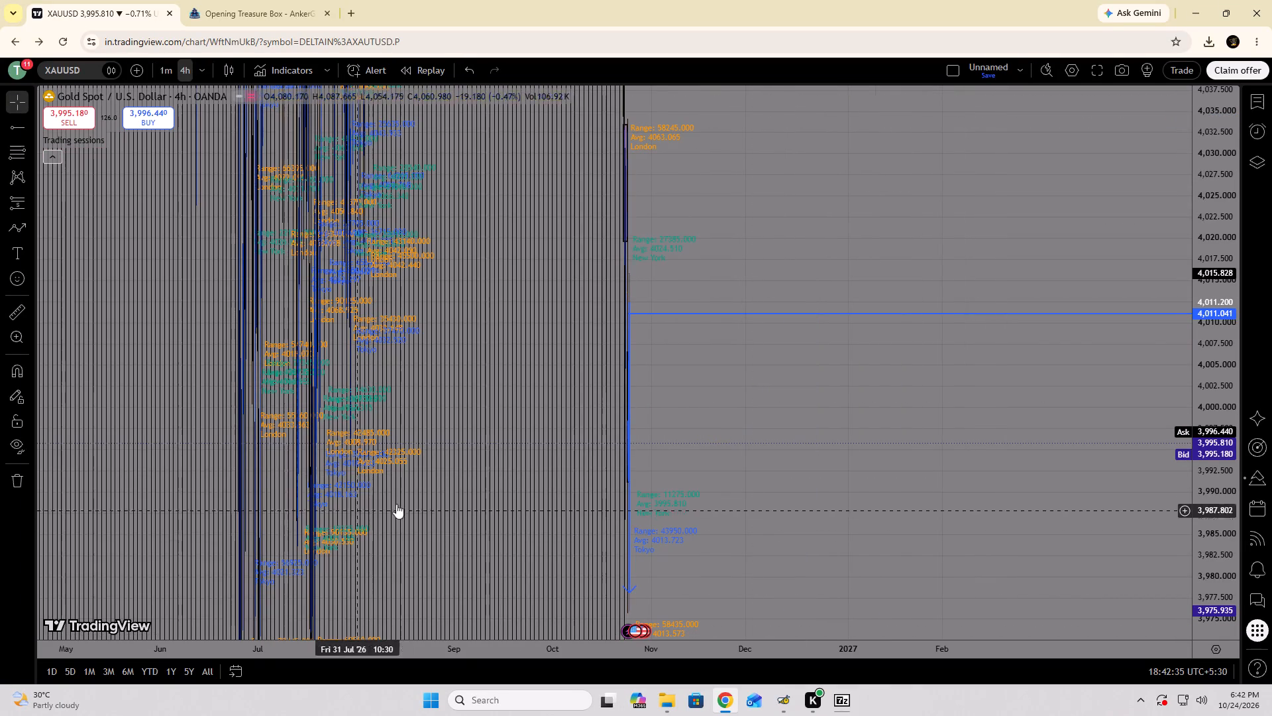
drag(475, 652, 148, 621)
drag(575, 546, 830, 529)
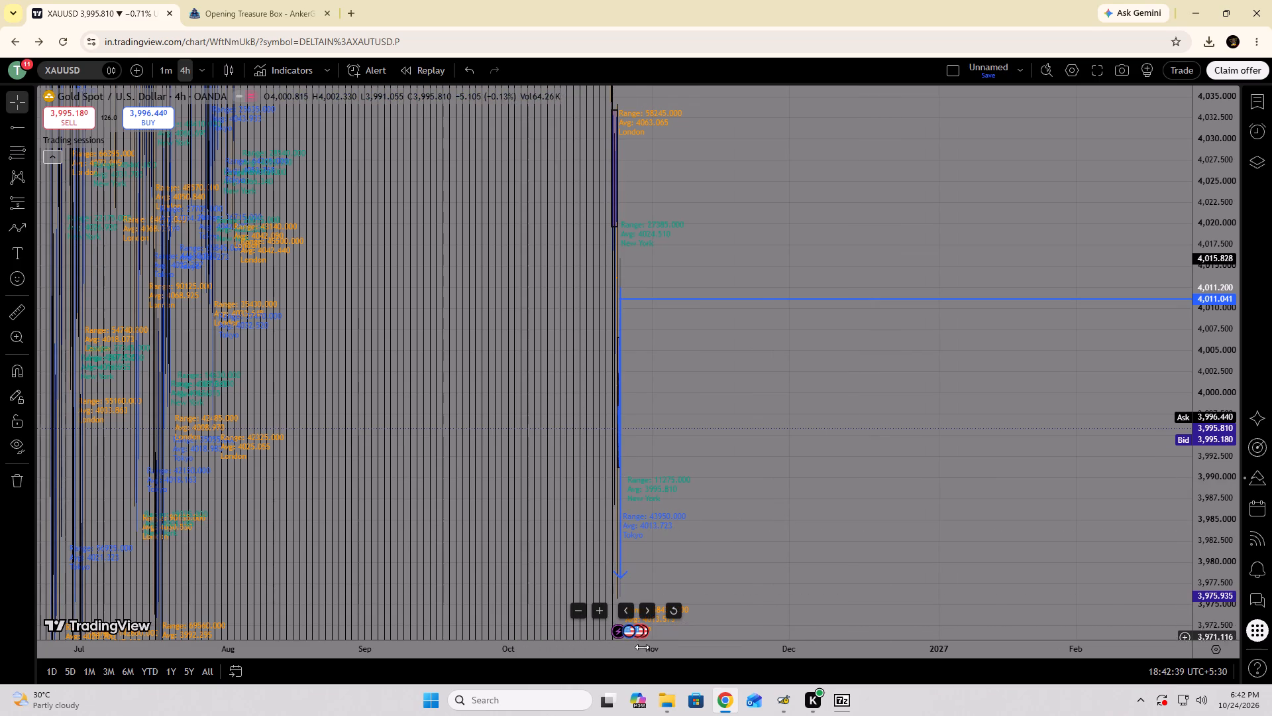
drag(646, 654, 5, 576)
right_click(637, 407)
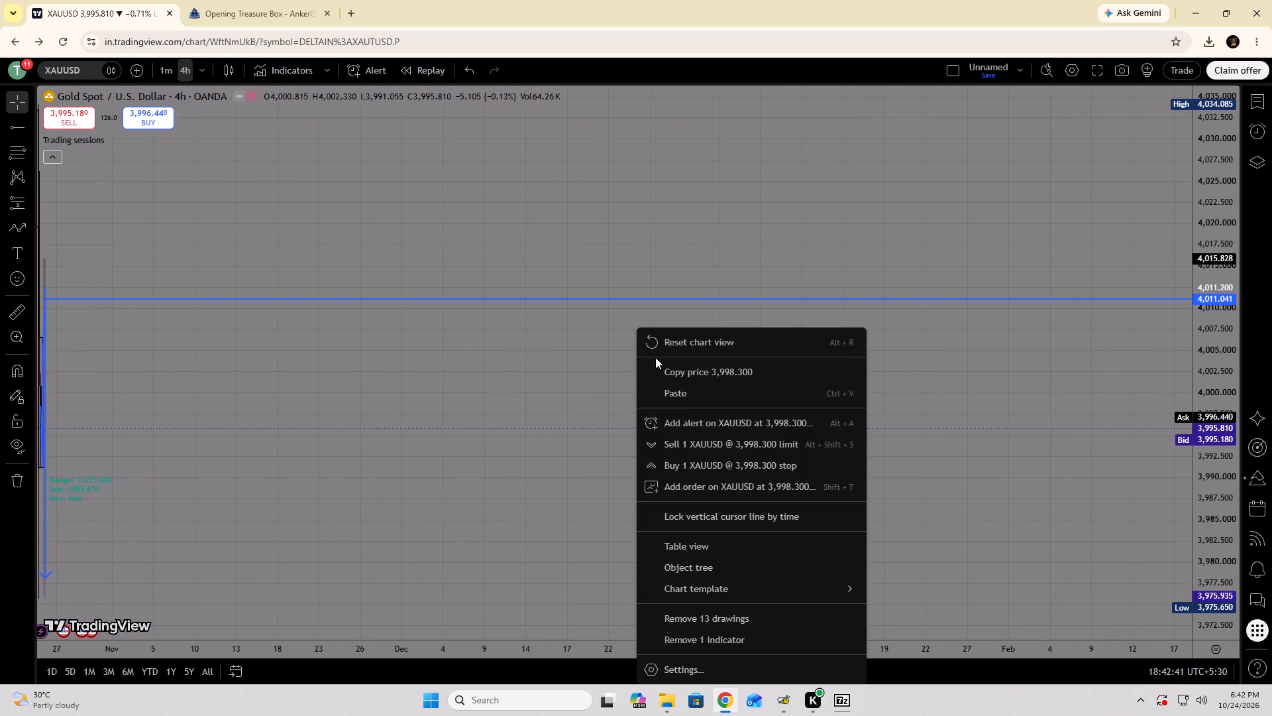
click(653, 339)
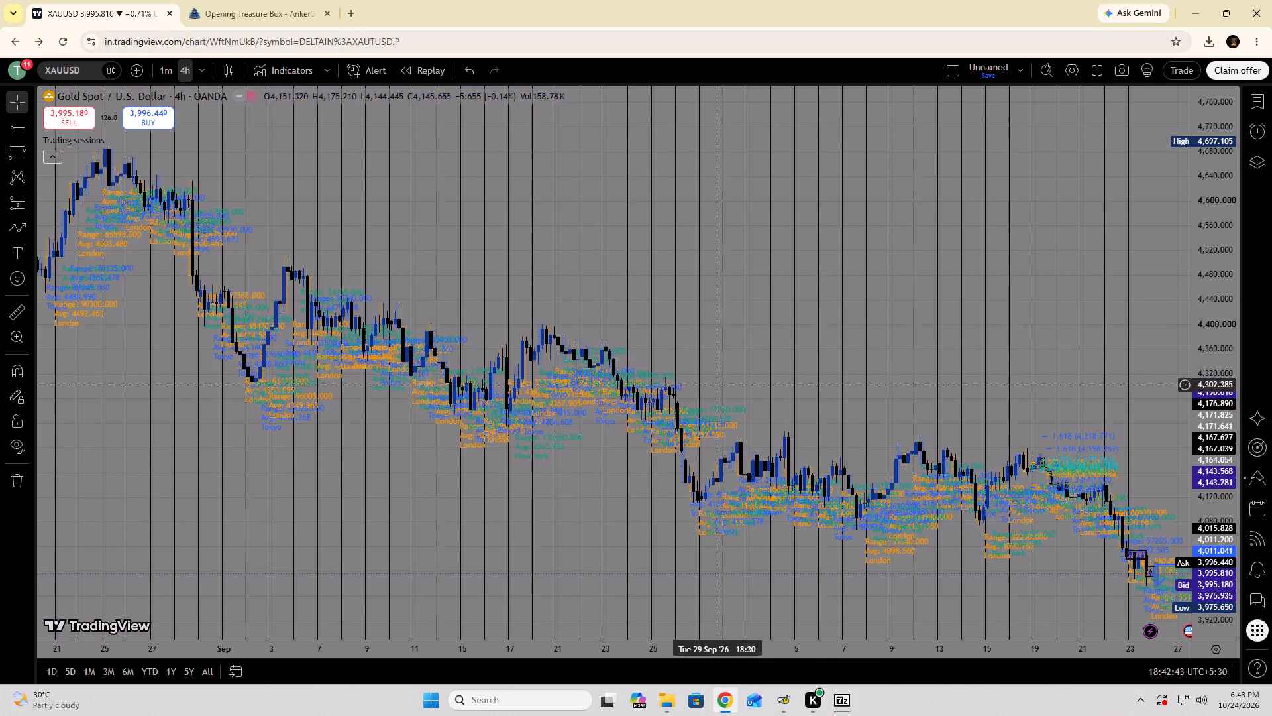
drag(723, 367, 569, 261)
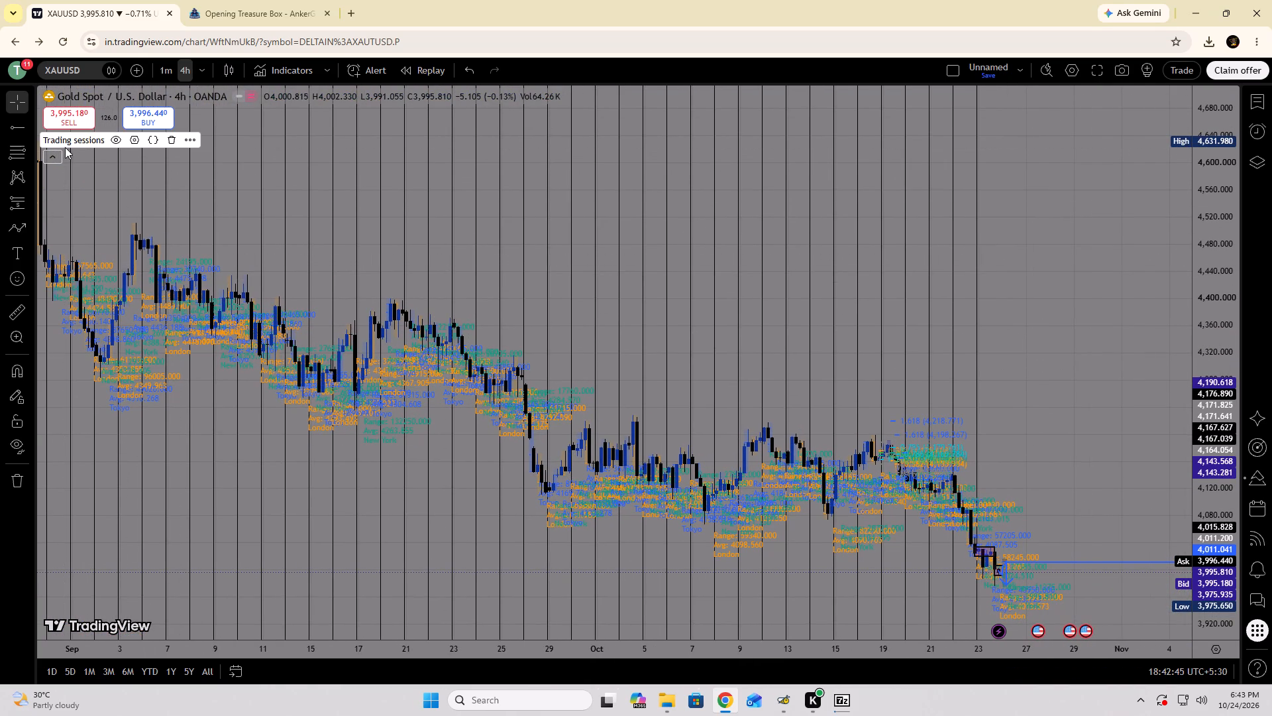
Hide the Trading sessions indicator on the gold chart.
click(111, 144)
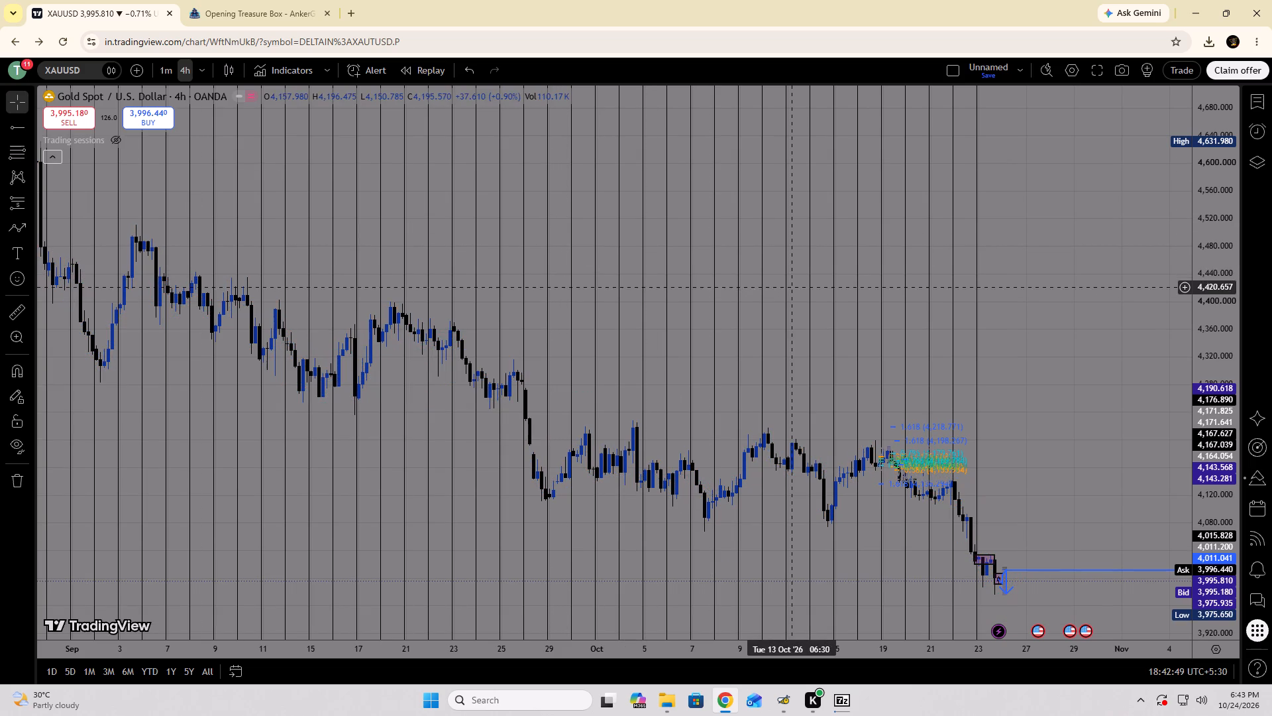
Switch the gold chart to the 1-day timeframe.
drag(792, 280, 791, 247)
drag(586, 649, 971, 654)
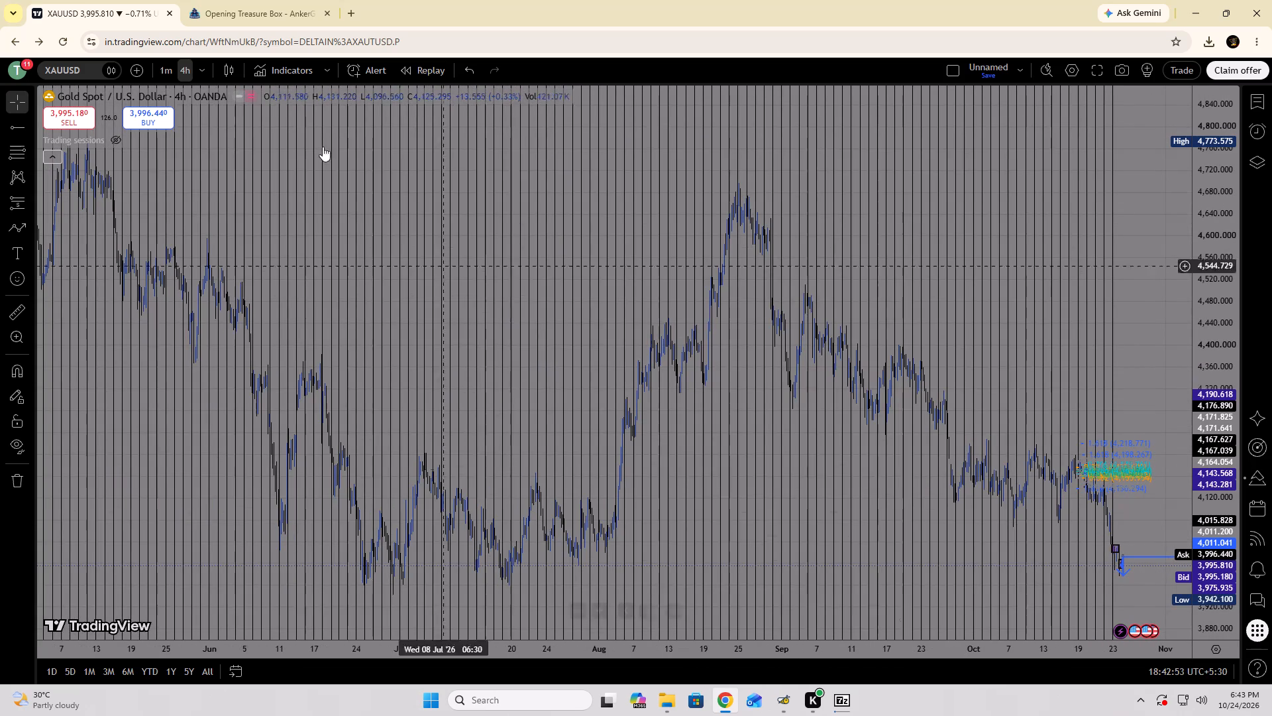
click(208, 74)
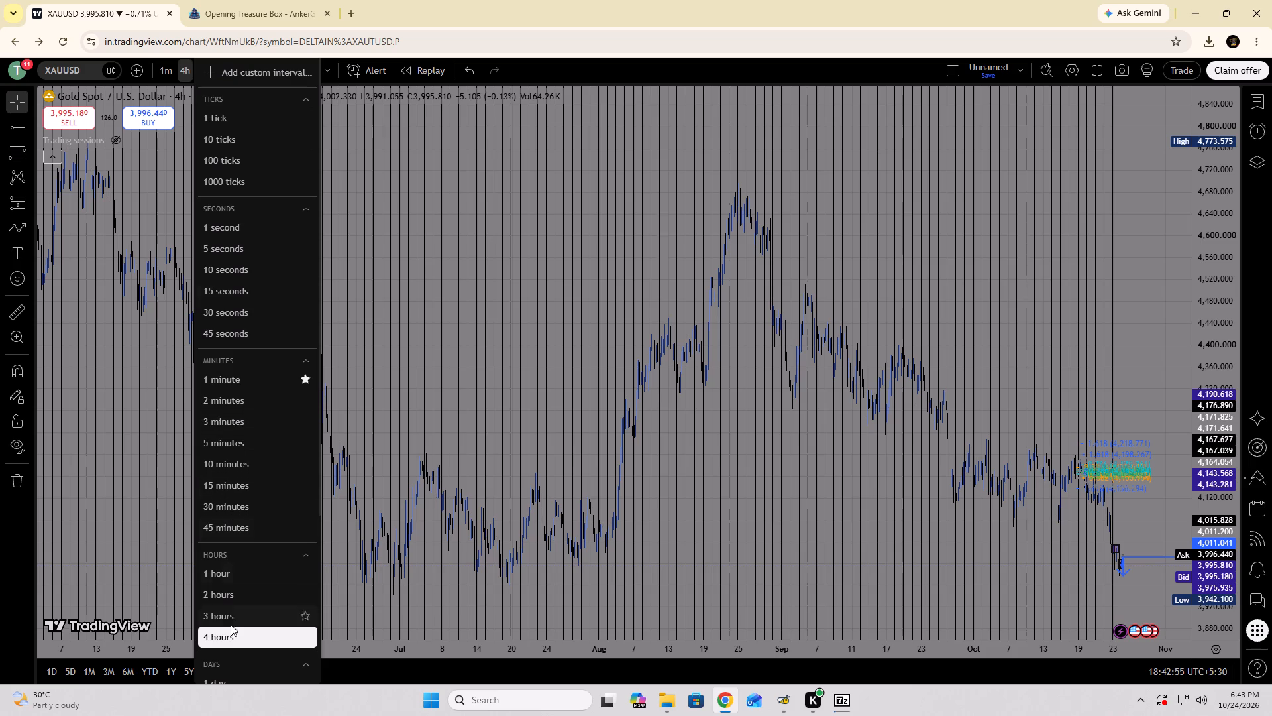
click(243, 676)
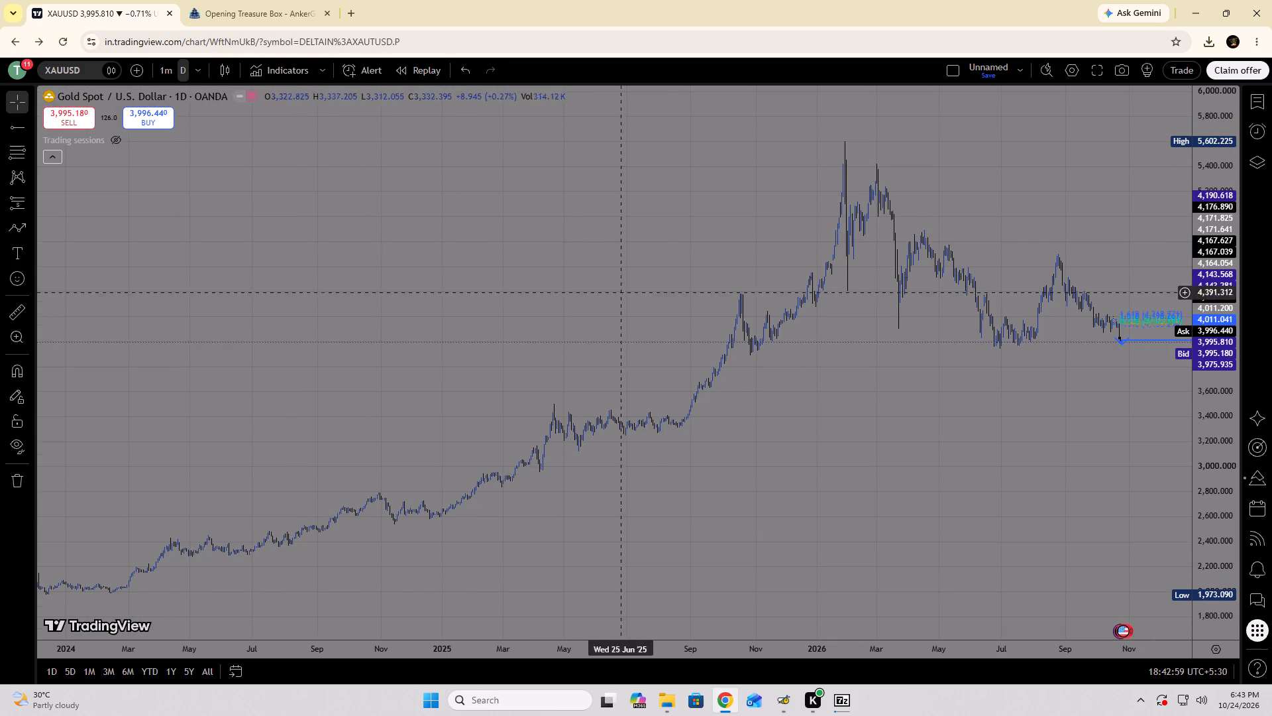
Draw a descending parallel channel from about 5,596 on 23 Jan '26 to about 4,058 on 8 Dec '26, its upper edge ending near 4,196.
drag(798, 649, 396, 593)
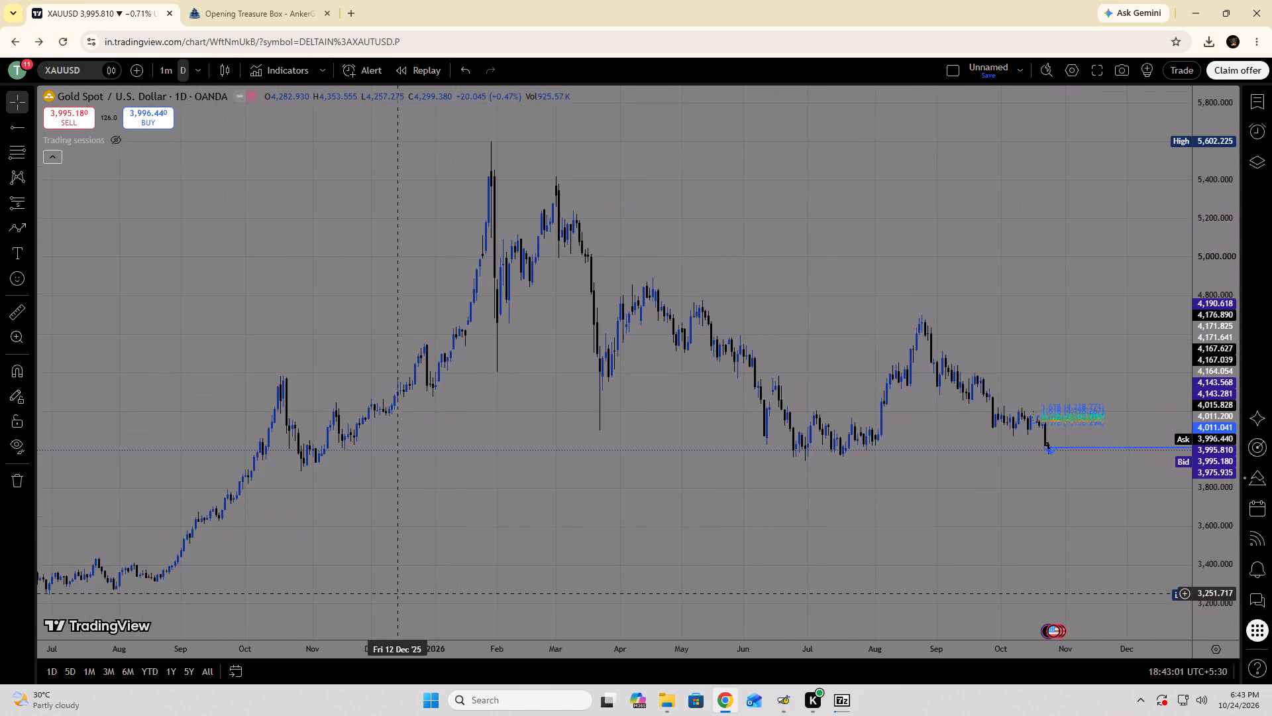
drag(396, 593, 279, 587)
drag(578, 550, 590, 485)
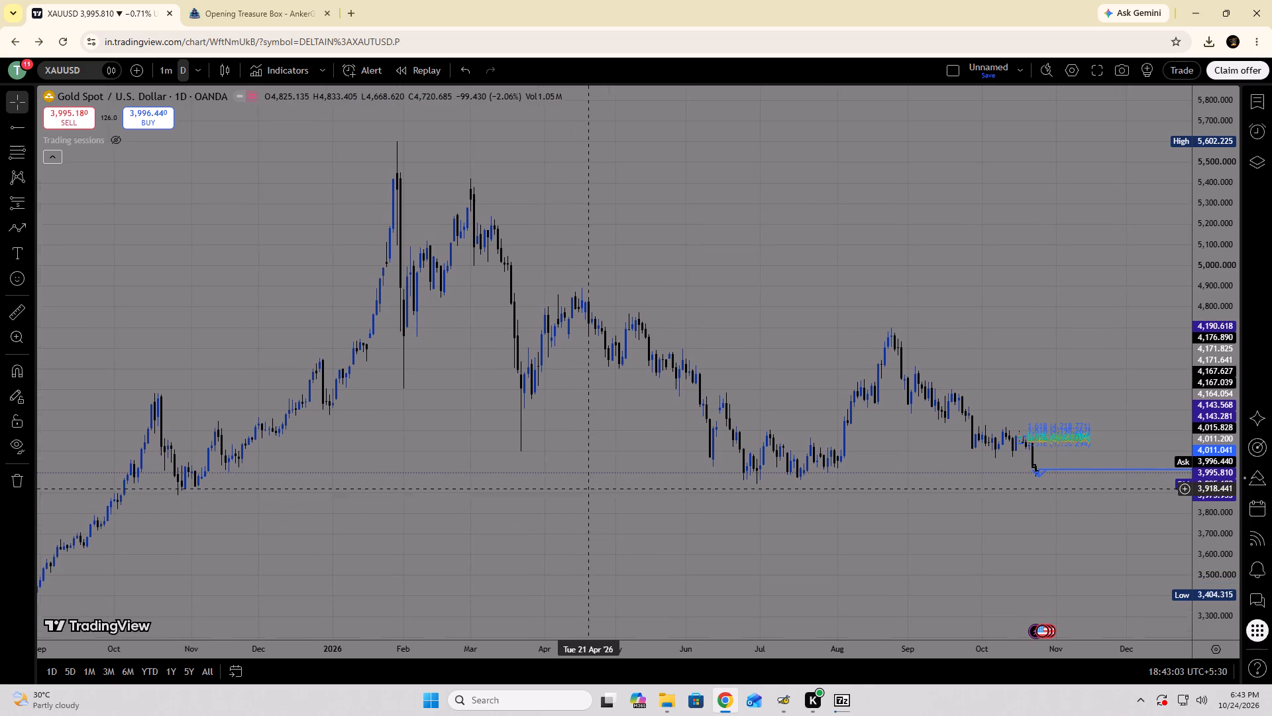
drag(590, 485, 592, 461)
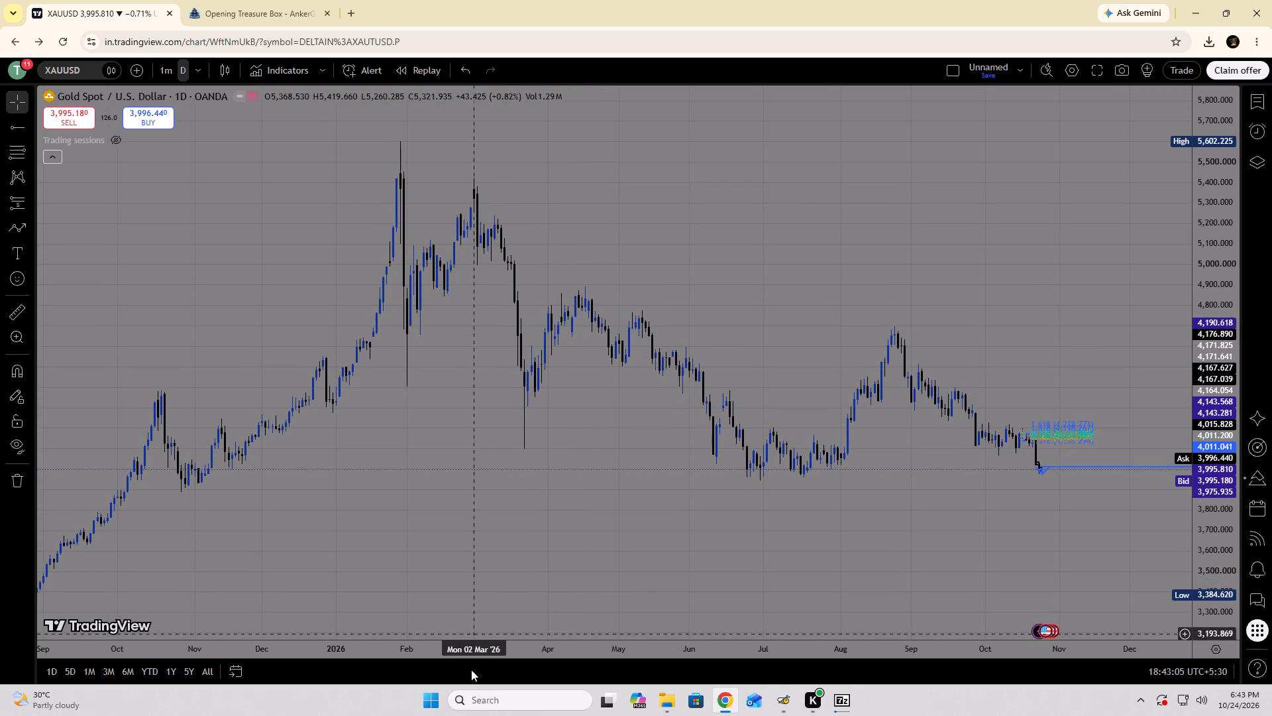
drag(508, 653, 551, 656)
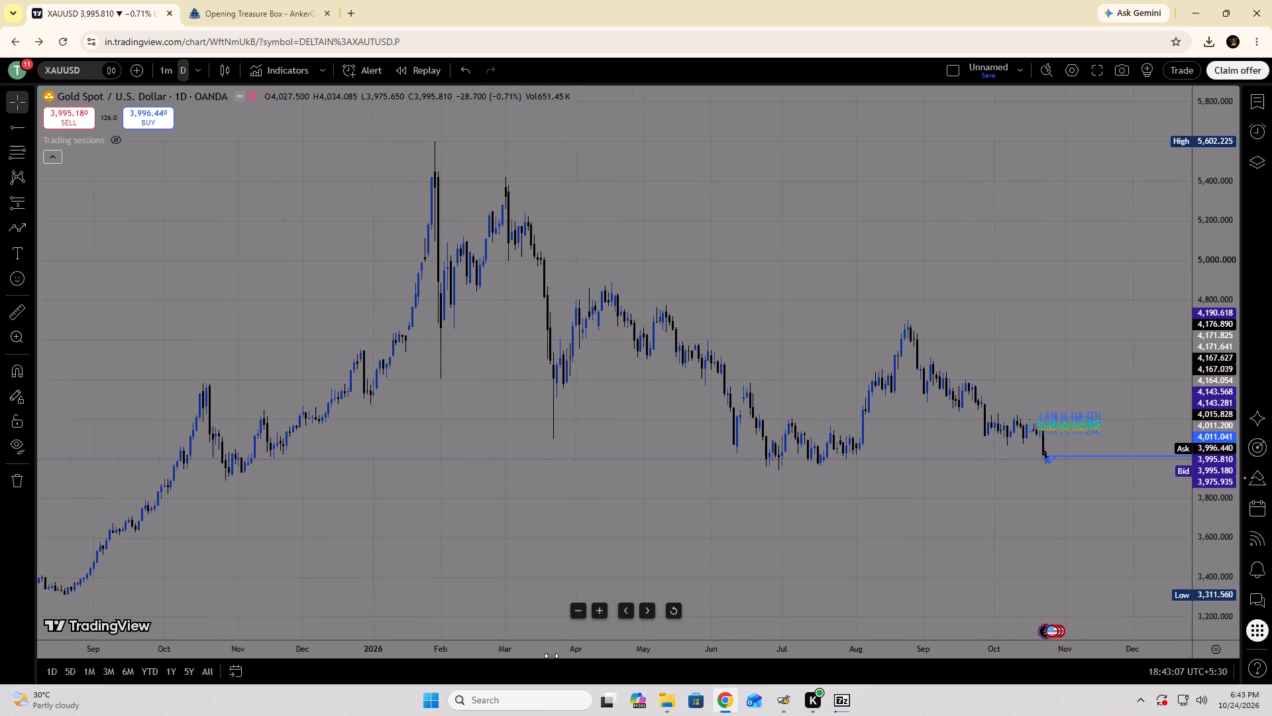
drag(551, 656, 1088, 715)
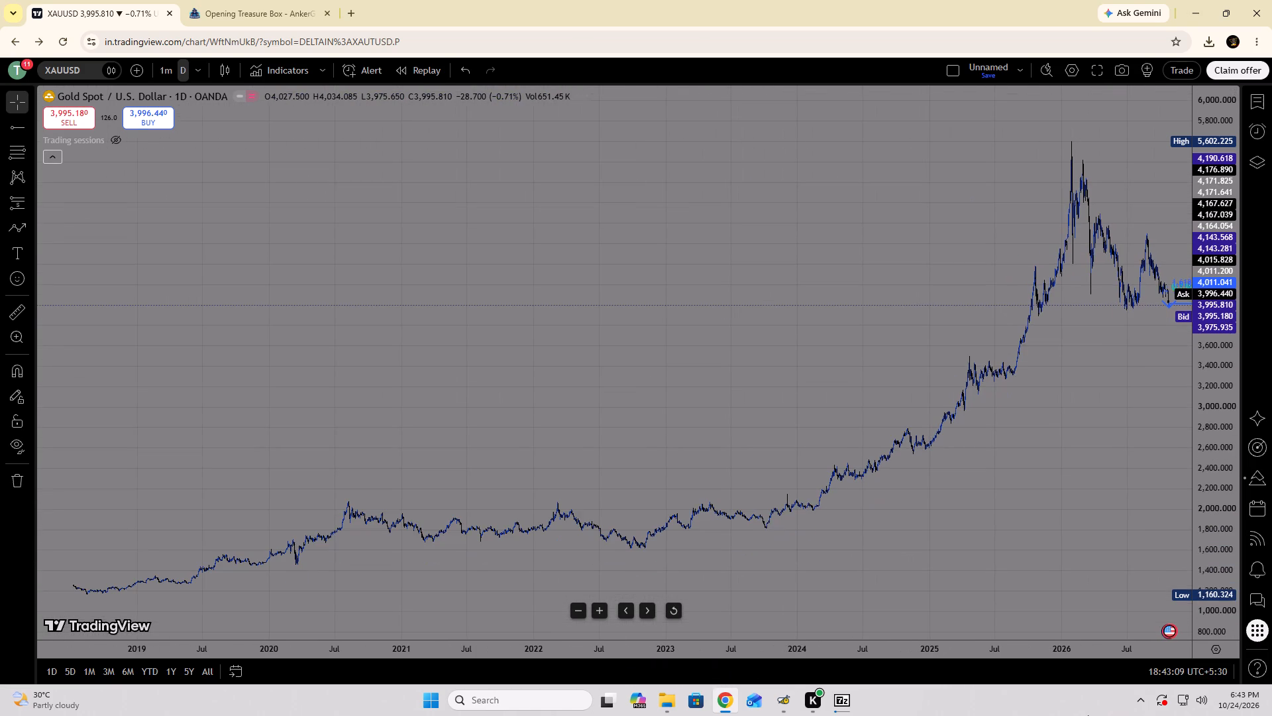
drag(1088, 715, 953, 709)
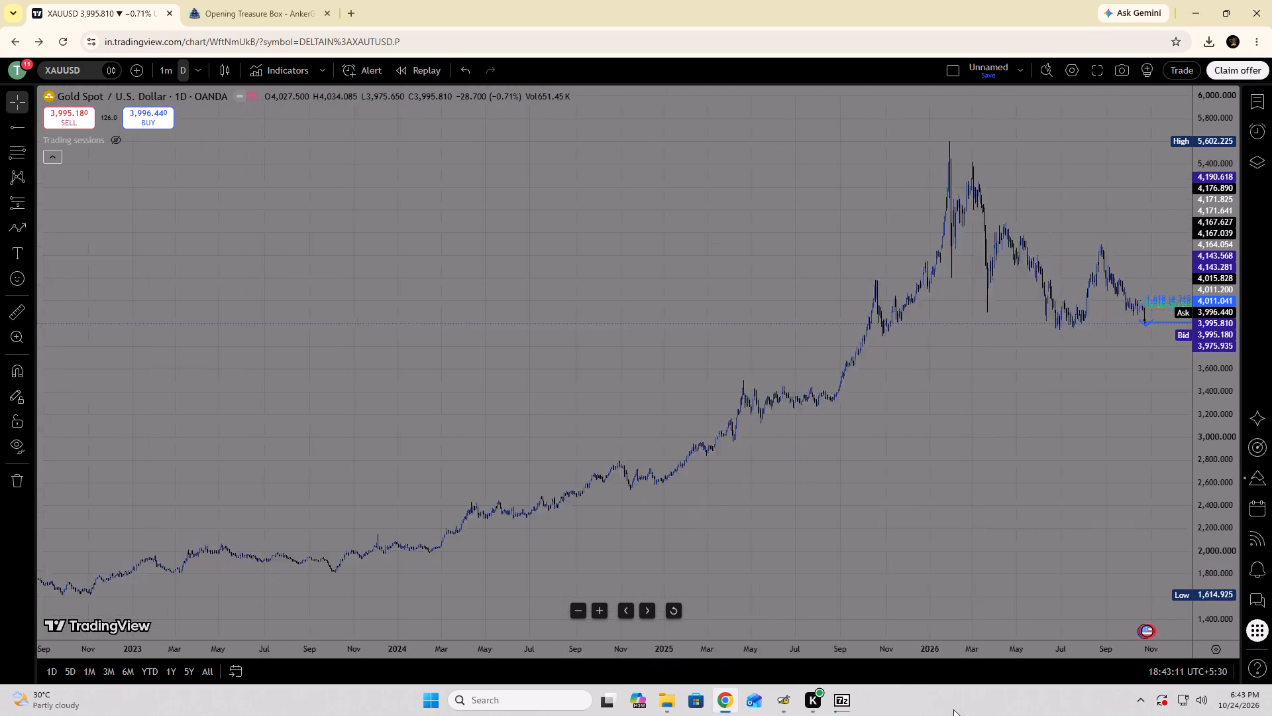
drag(953, 709, 419, 634)
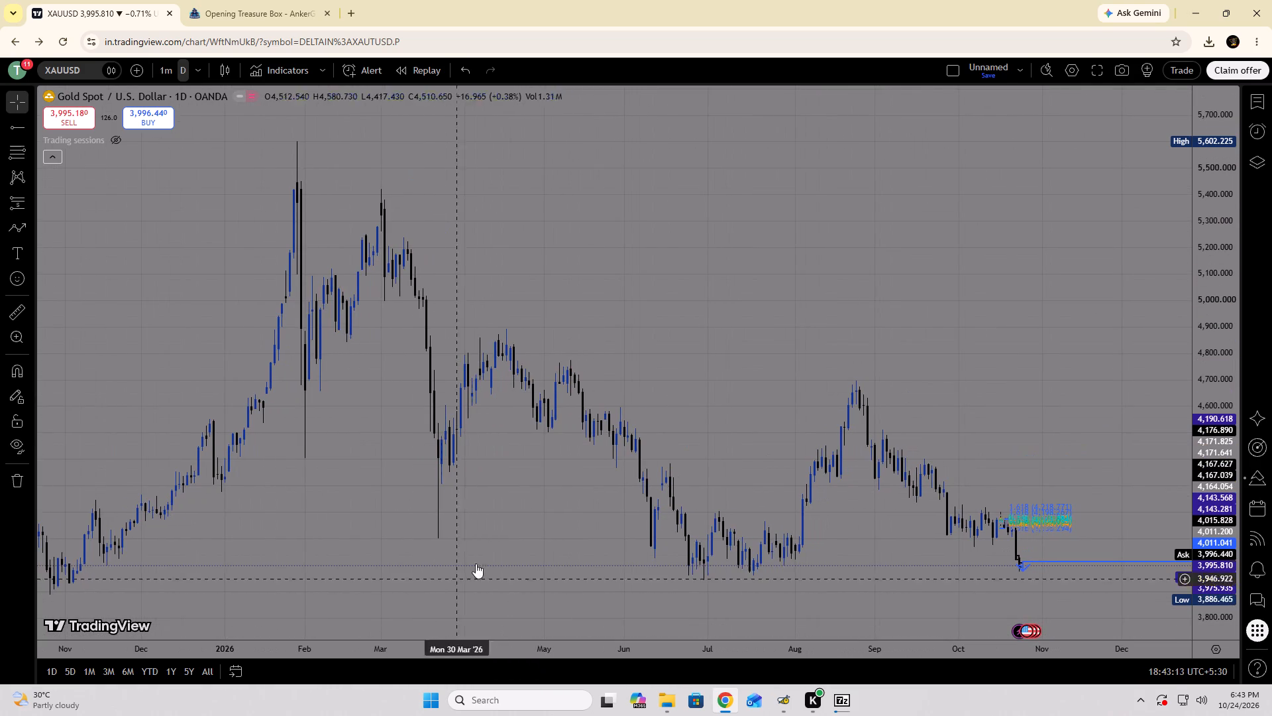
drag(598, 341, 650, 233)
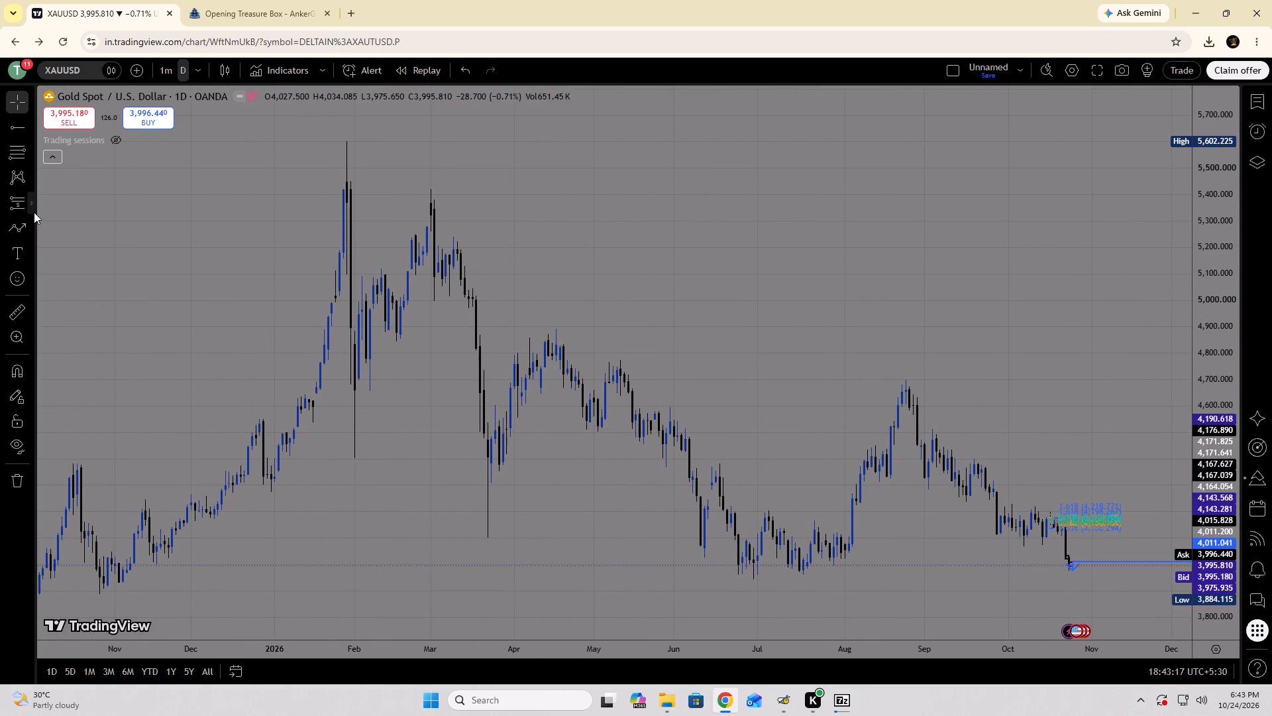
click(29, 129)
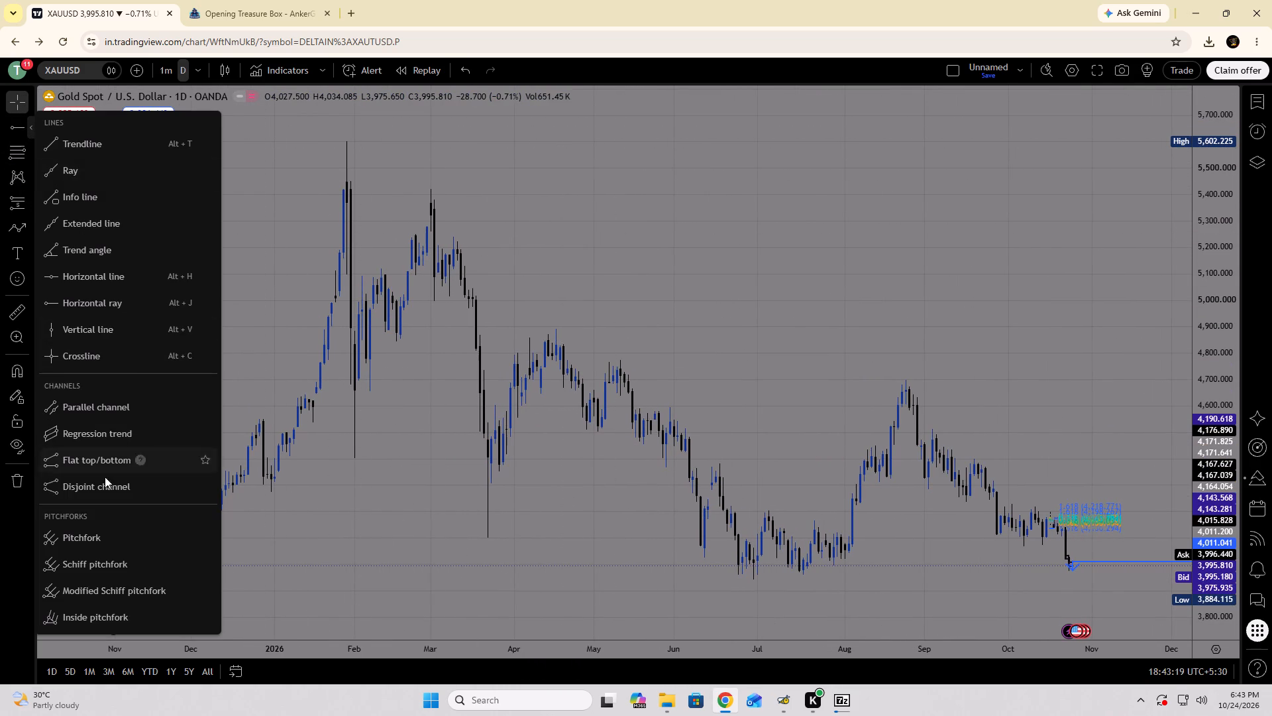
click(95, 412)
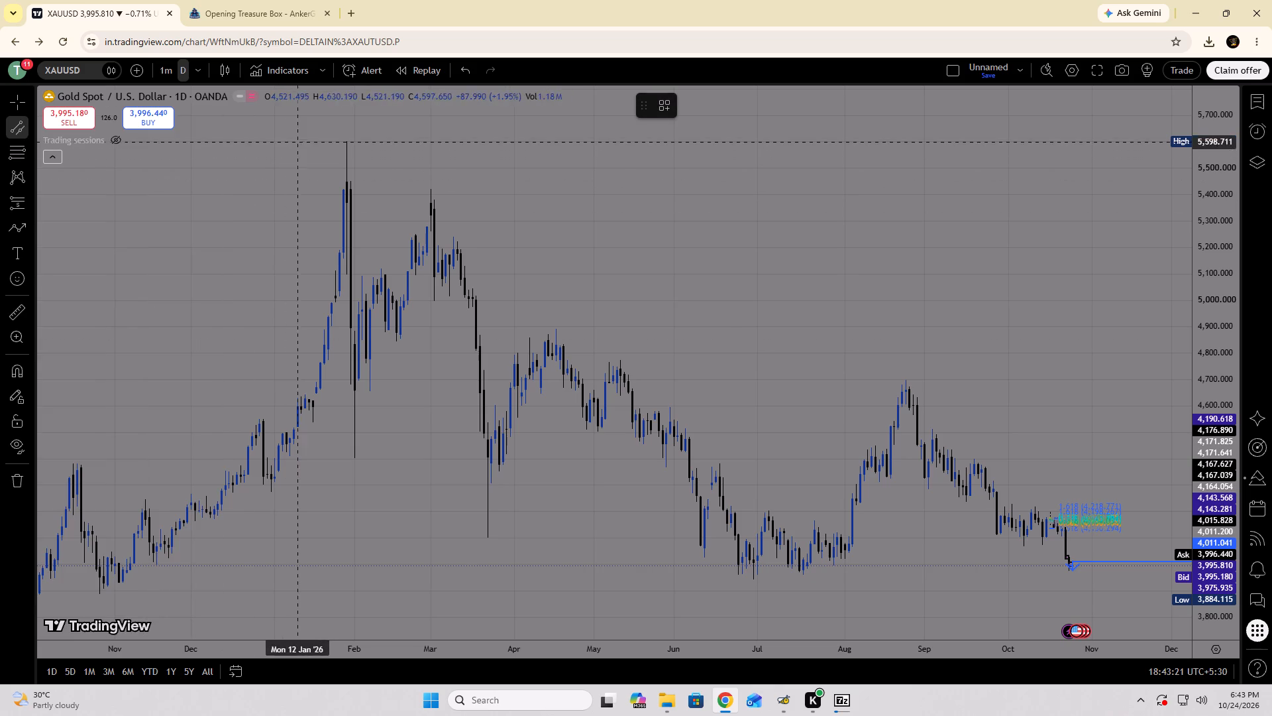
click(330, 143)
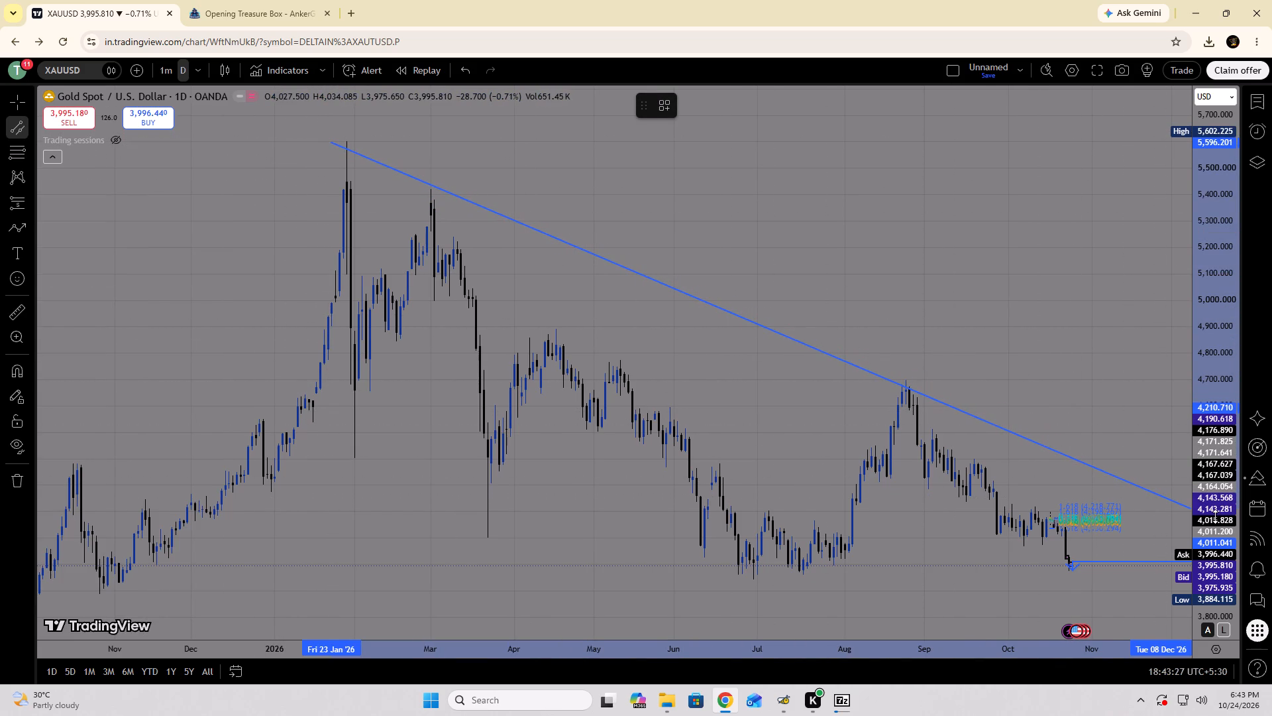
click(1191, 549)
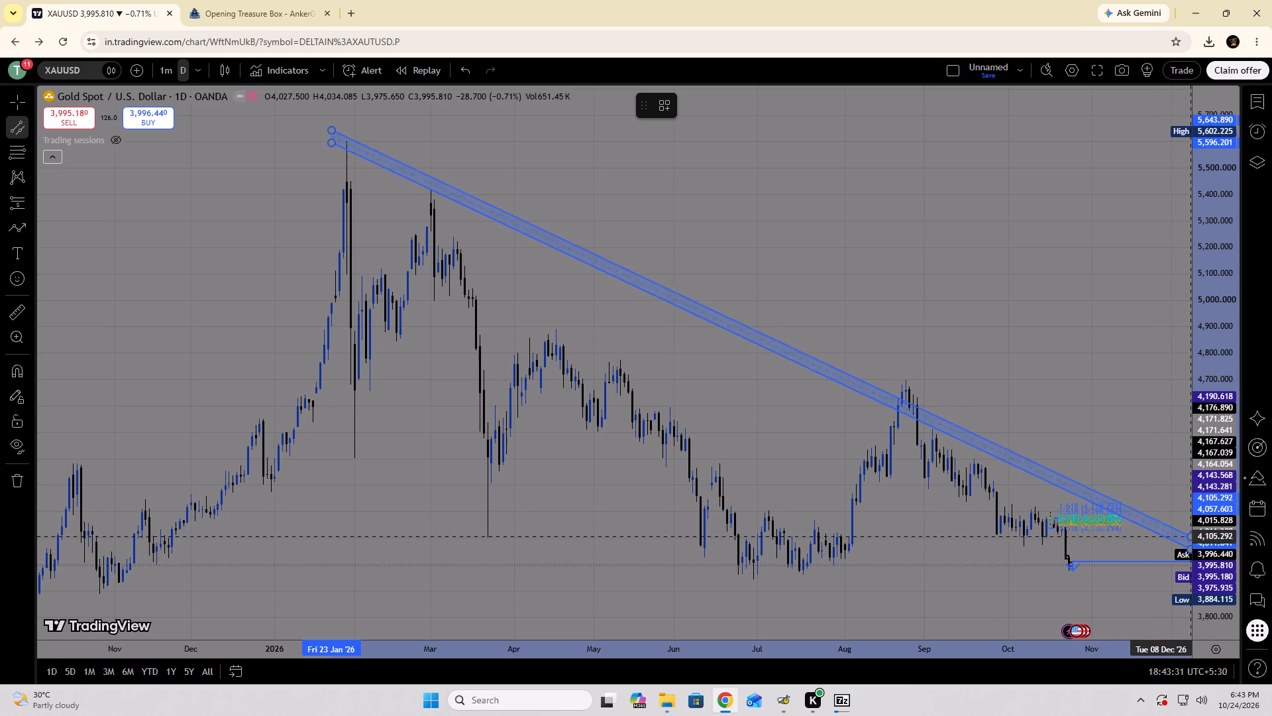
click(1190, 512)
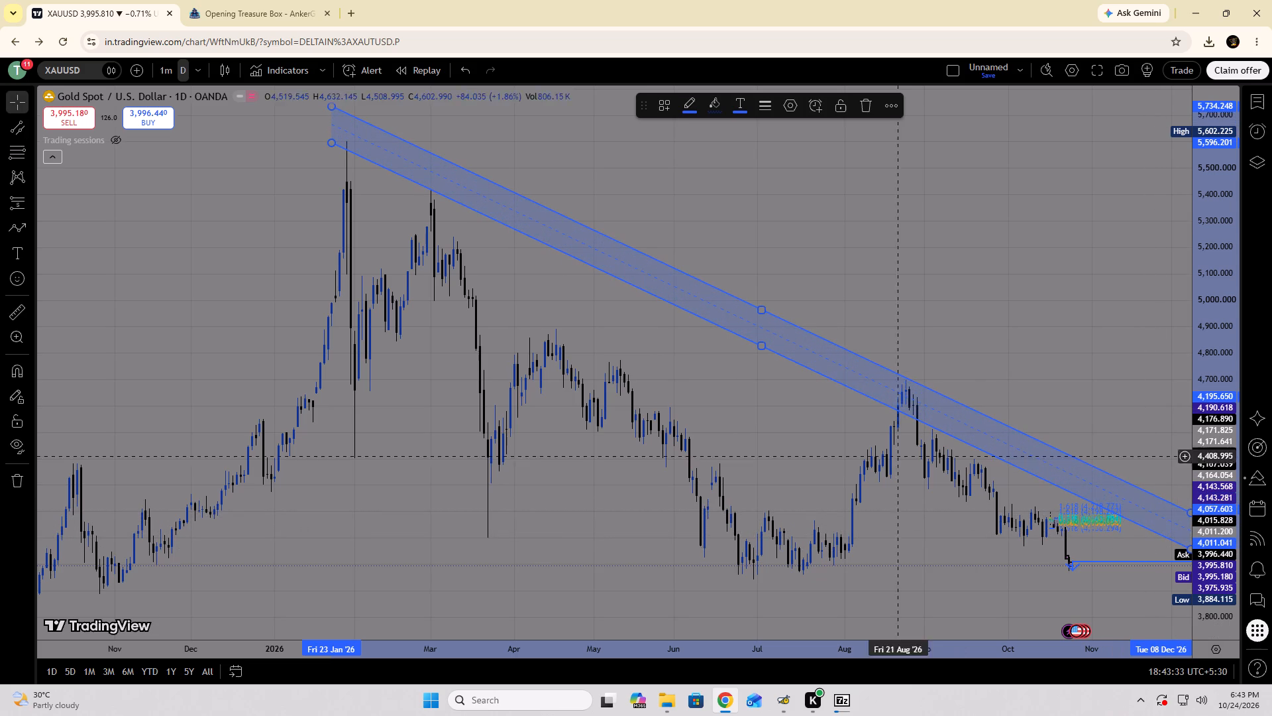
Shift the channel to start on 20 Jan '26 and stretch its far end to mid-February '27, with the upper edge meeting the late-August peak.
drag(406, 177, 397, 195)
drag(774, 237, 478, 125)
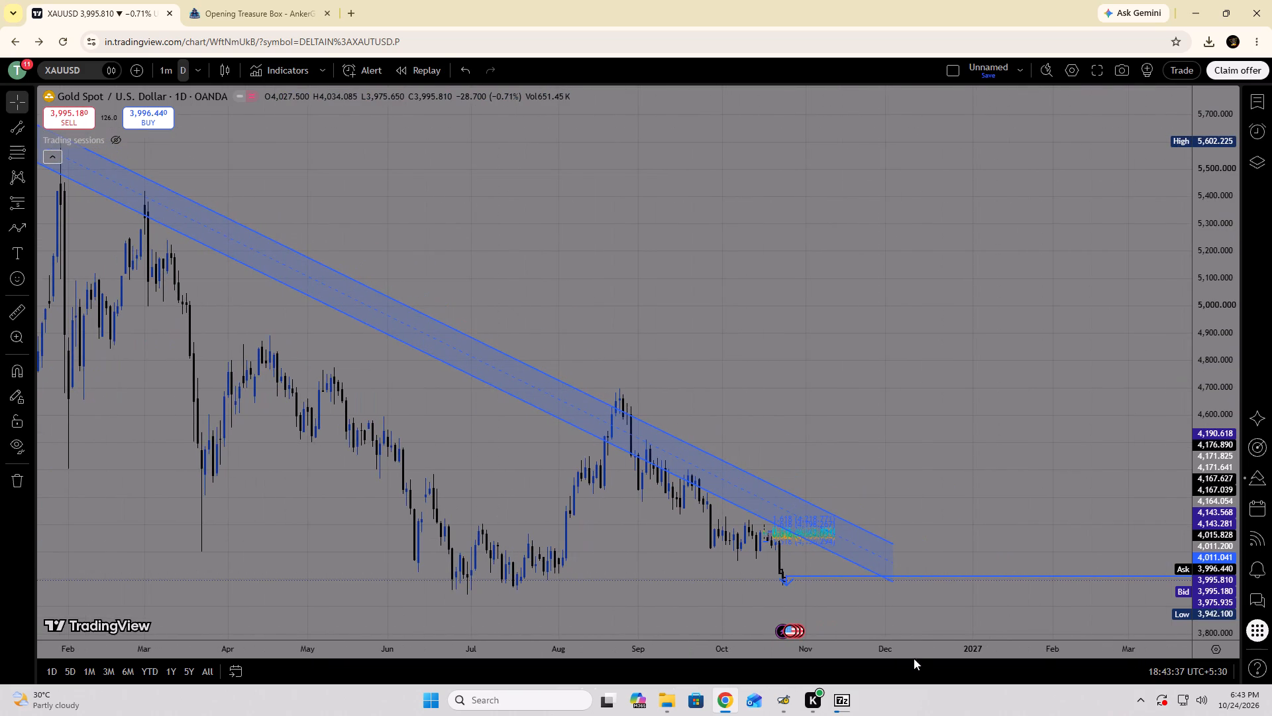
drag(888, 543, 888, 542)
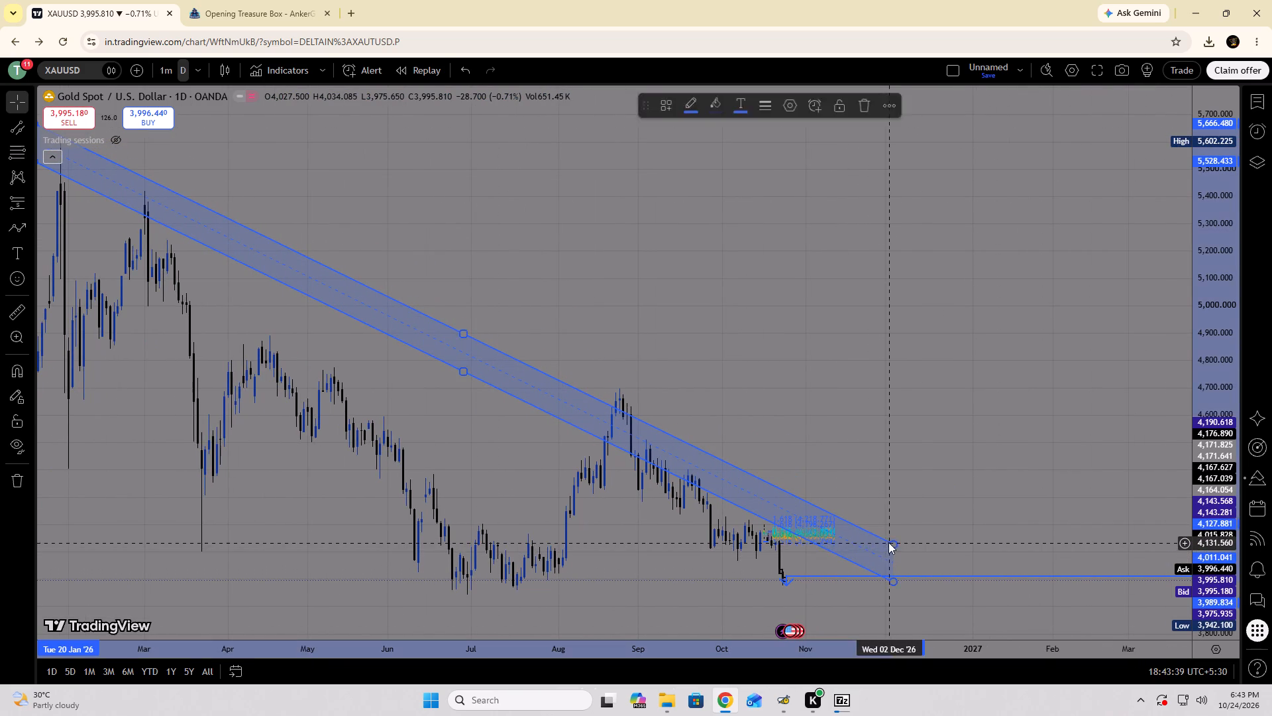
drag(888, 542, 1075, 550)
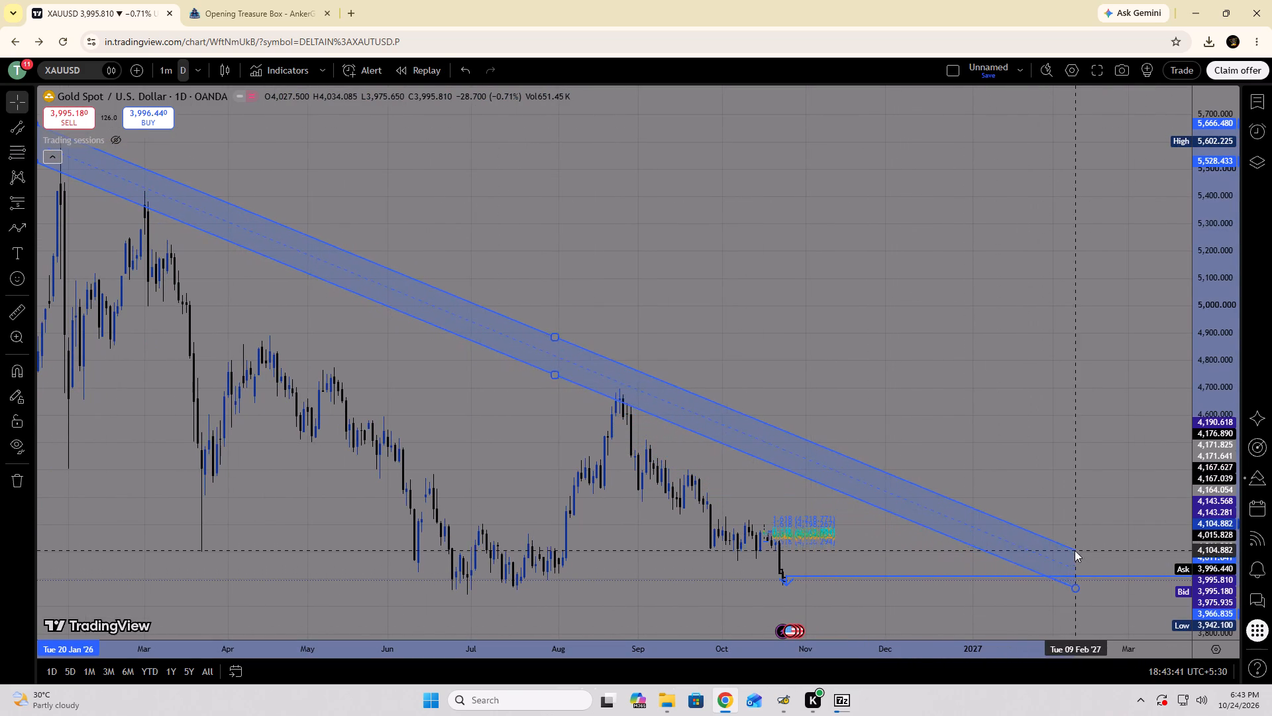
drag(1075, 550, 1061, 589)
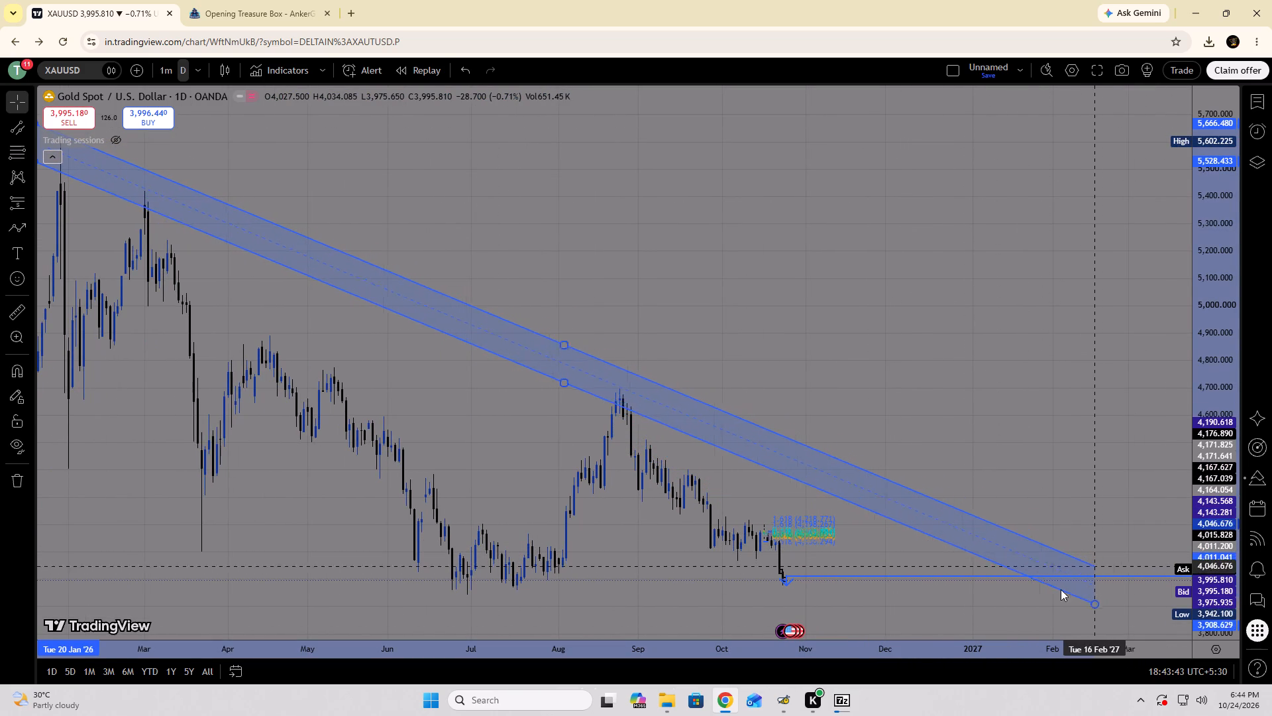
drag(1061, 589, 1096, 605)
drag(868, 416, 1033, 440)
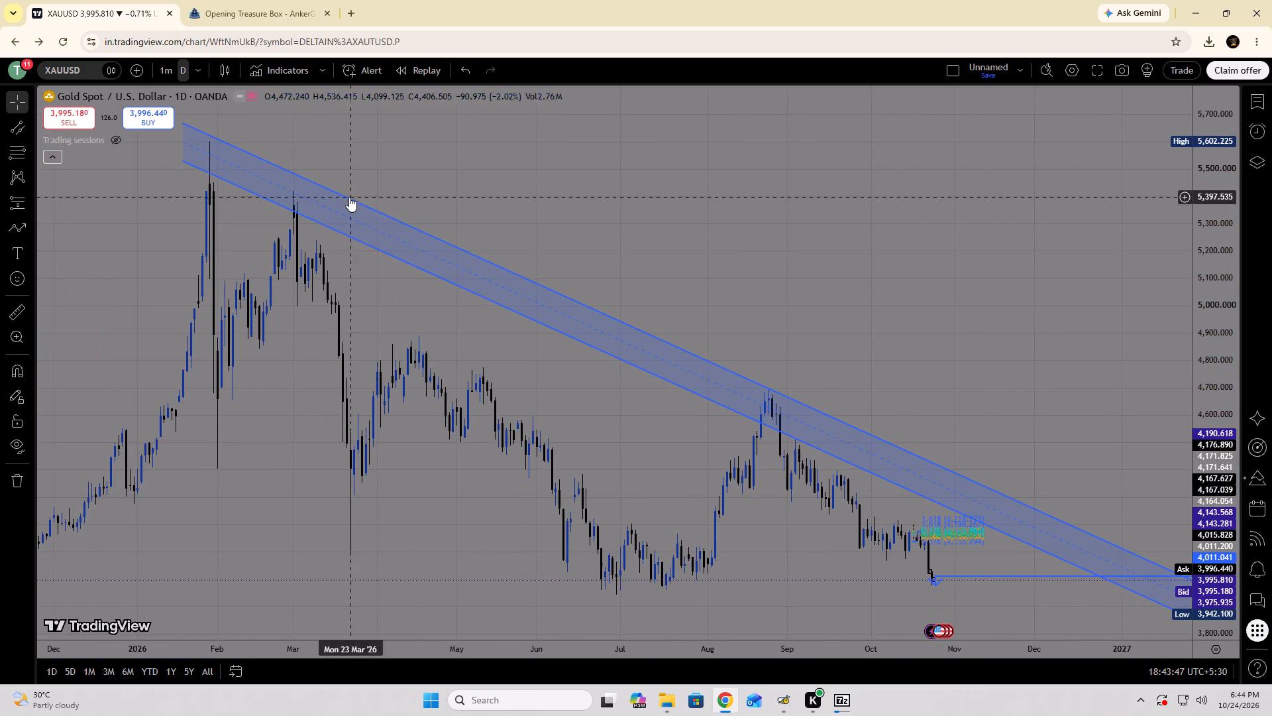
Move the descending channel to start on 28 Jan '26 at about 5,608 and end on 25 Feb '27.
drag(278, 177, 293, 185)
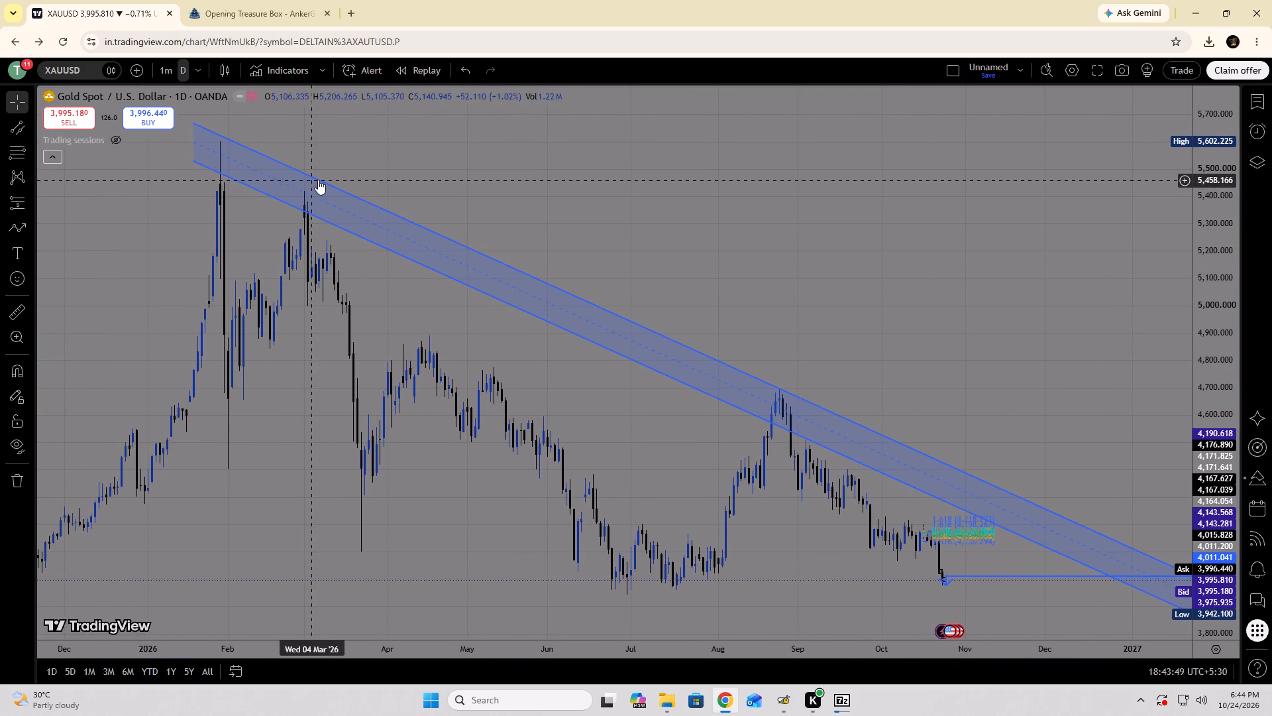
click(319, 180)
drag(287, 183, 311, 199)
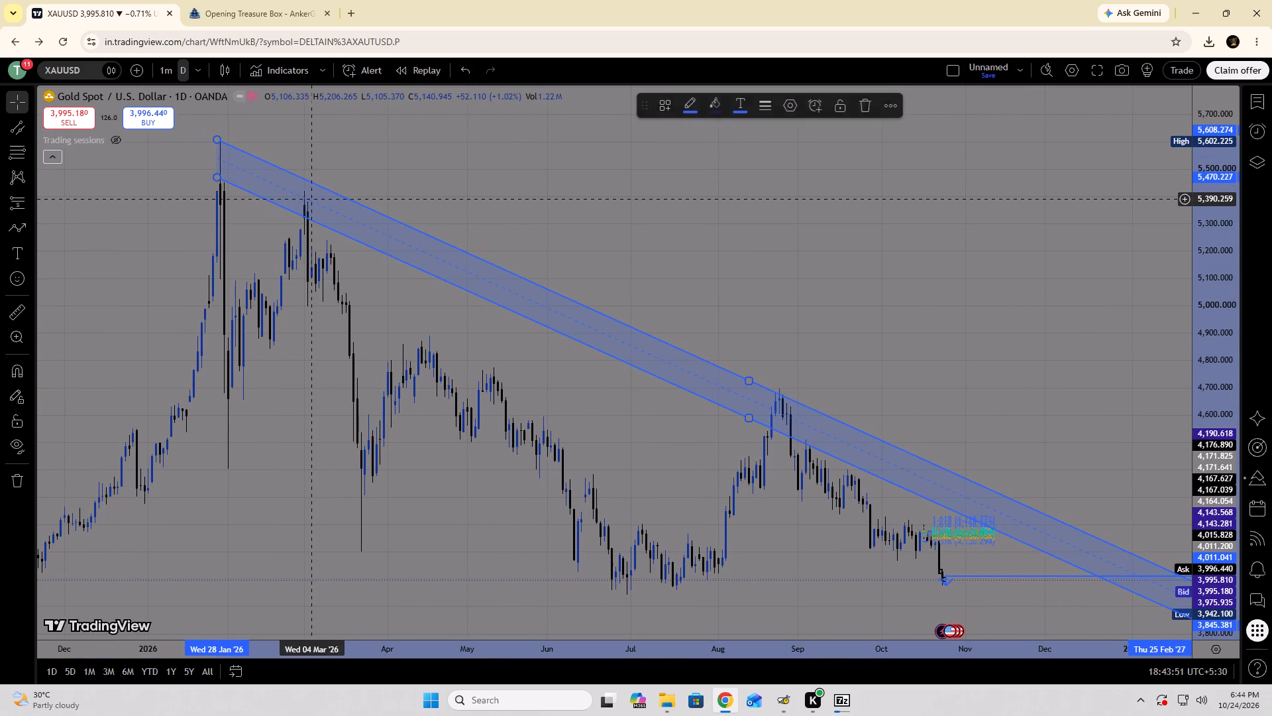
Draw a rectangle support zone from about 4,030 on 22 Oct '25 to about 3,954 on 6 Nov '26.
drag(681, 259, 618, 186)
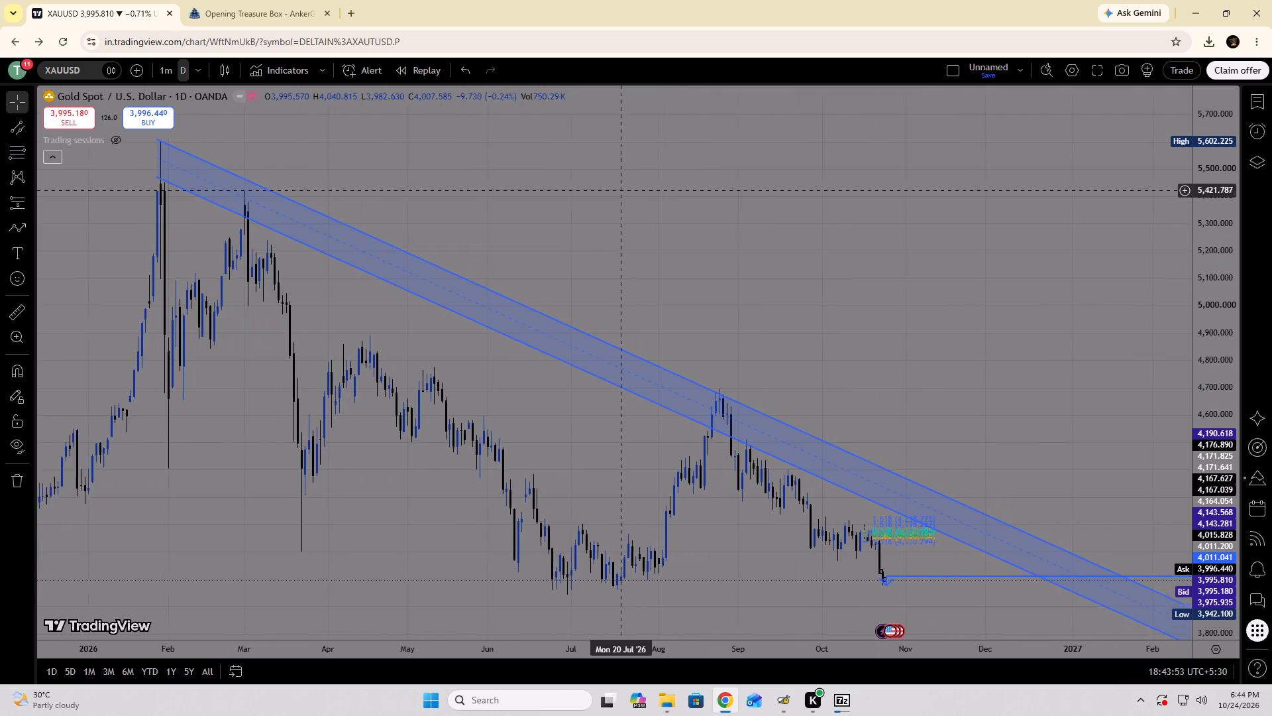
drag(618, 186, 599, 170)
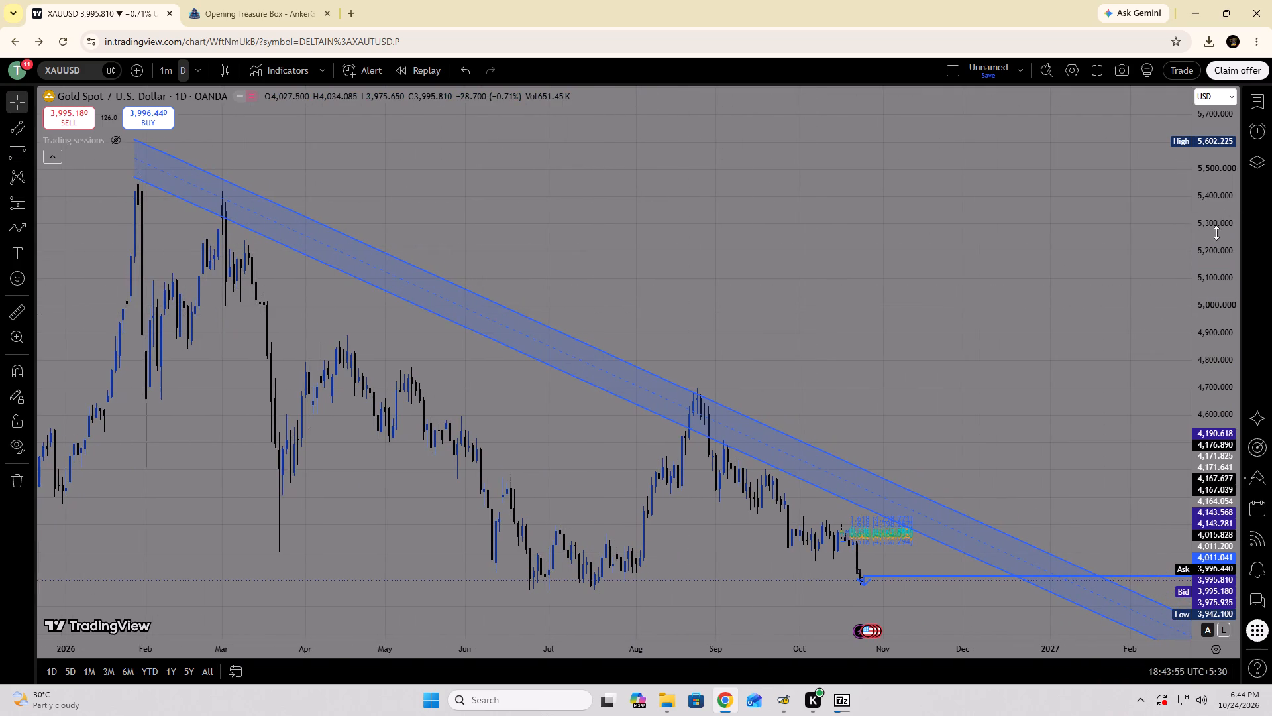
drag(1212, 238, 1192, 408)
drag(759, 546, 837, 534)
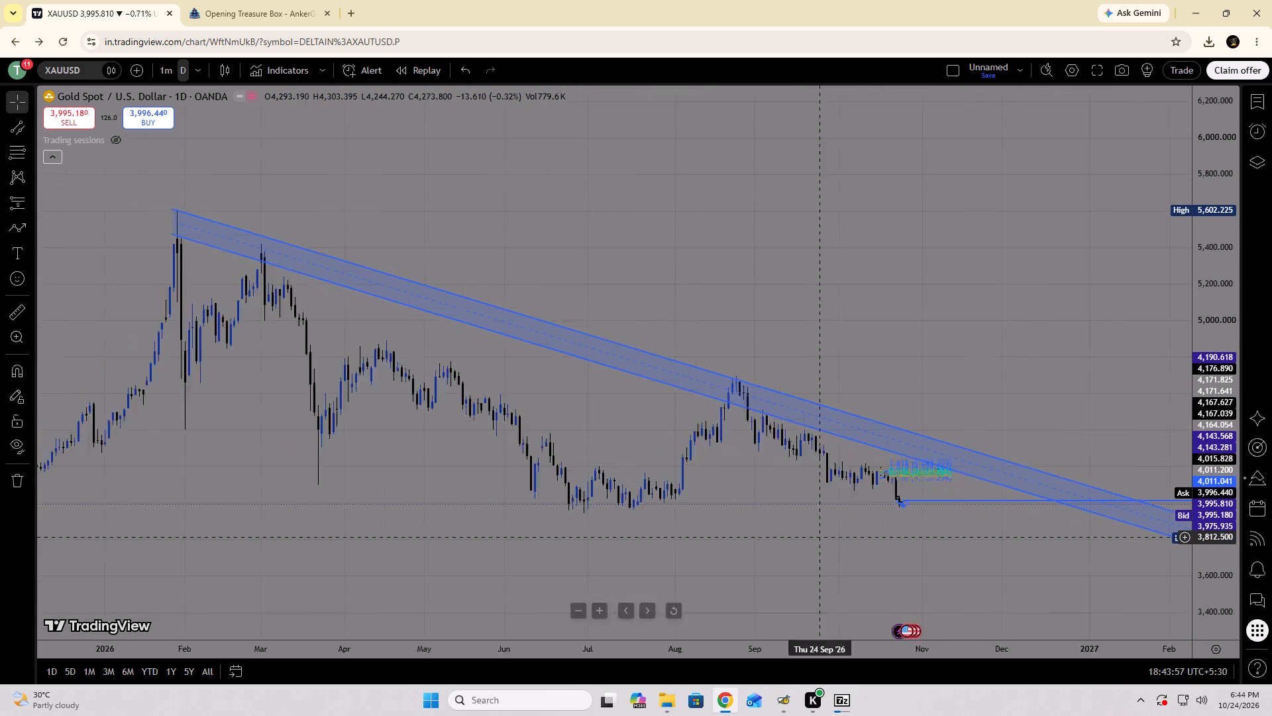
drag(837, 534, 1056, 438)
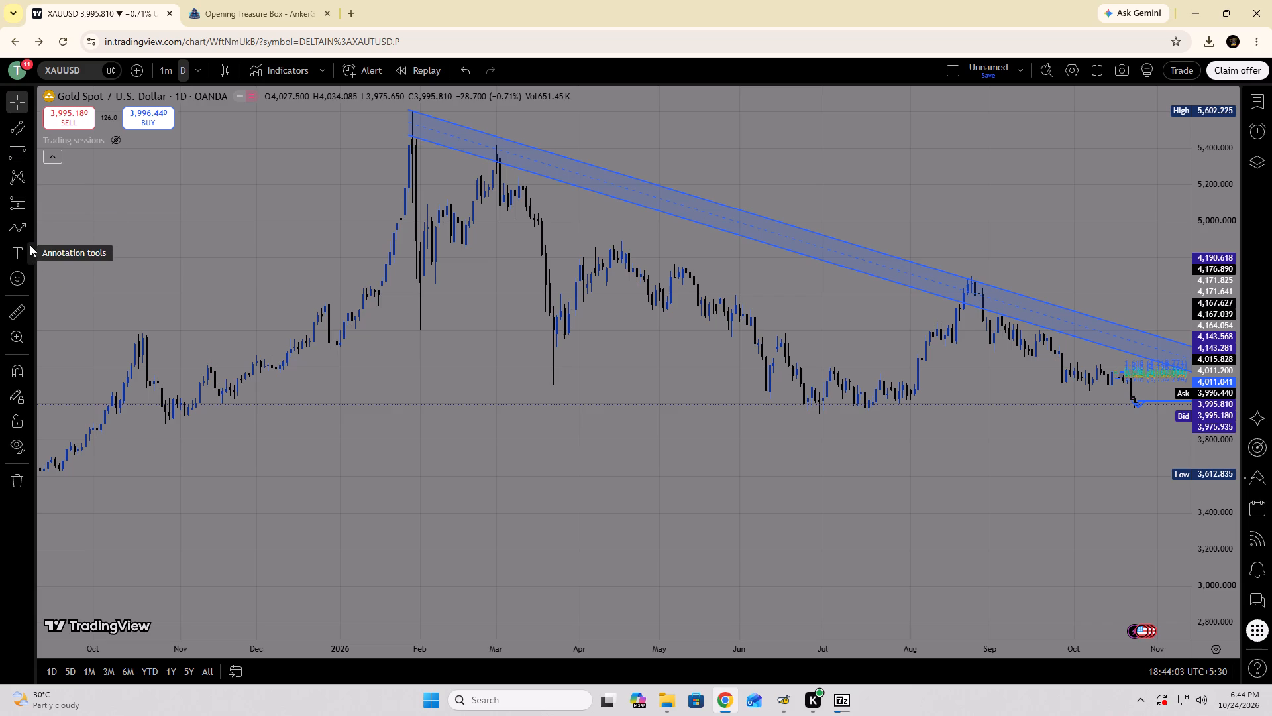
click(30, 221)
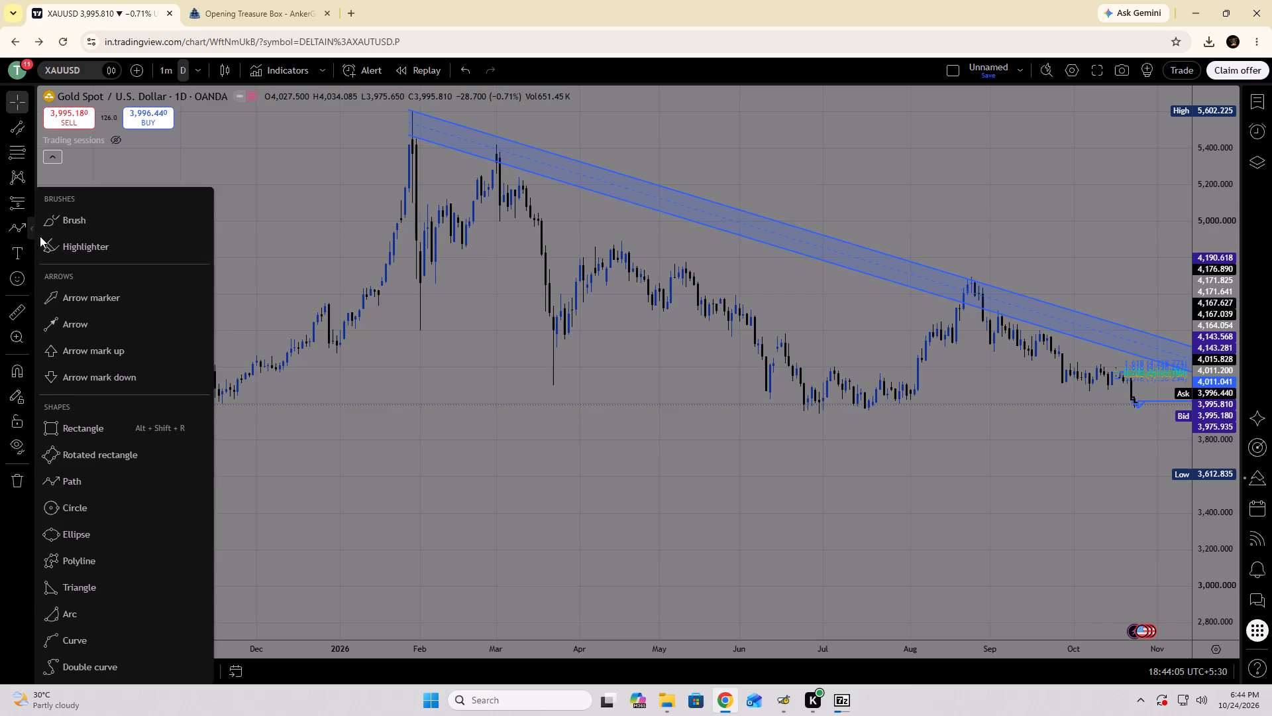
click(67, 426)
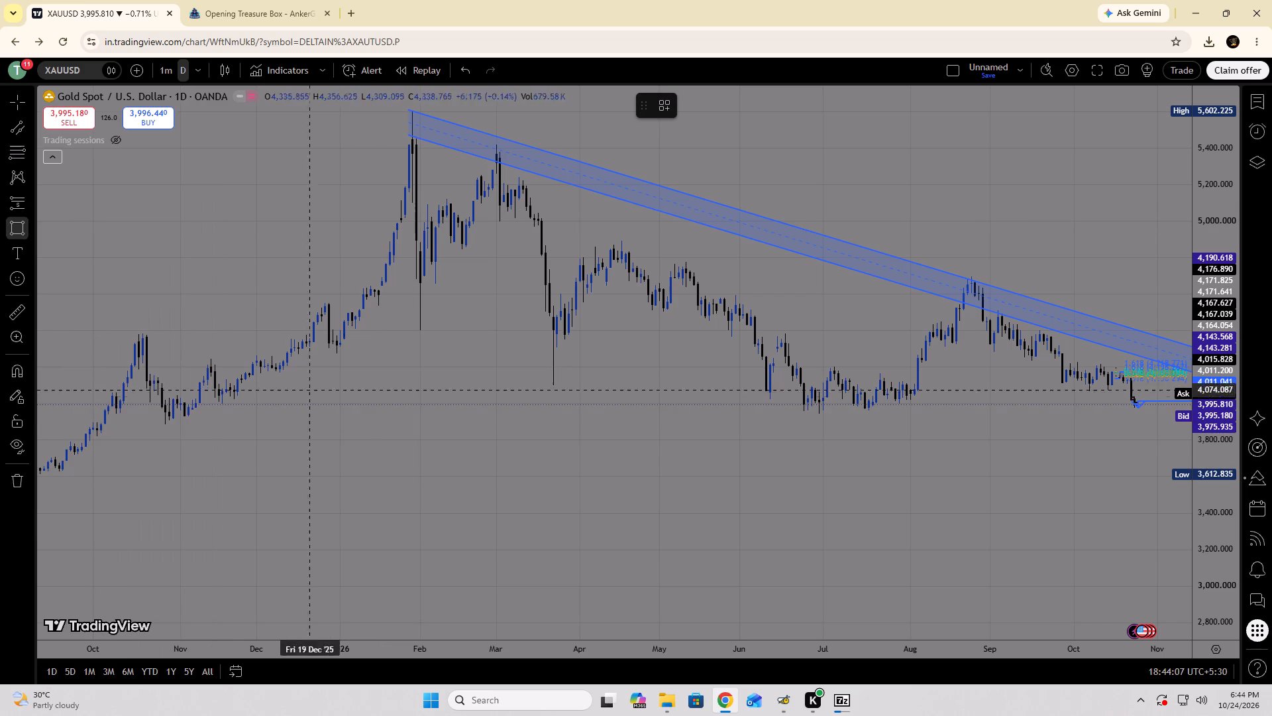
click(150, 398)
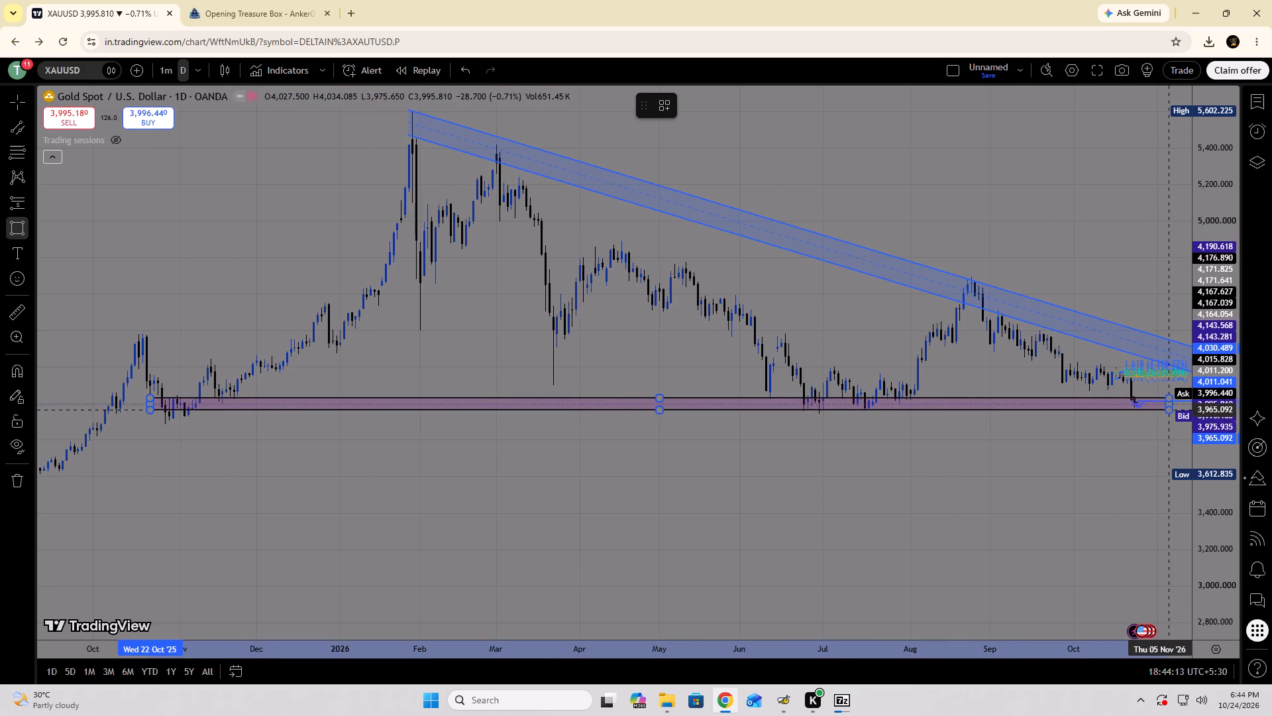
click(1171, 412)
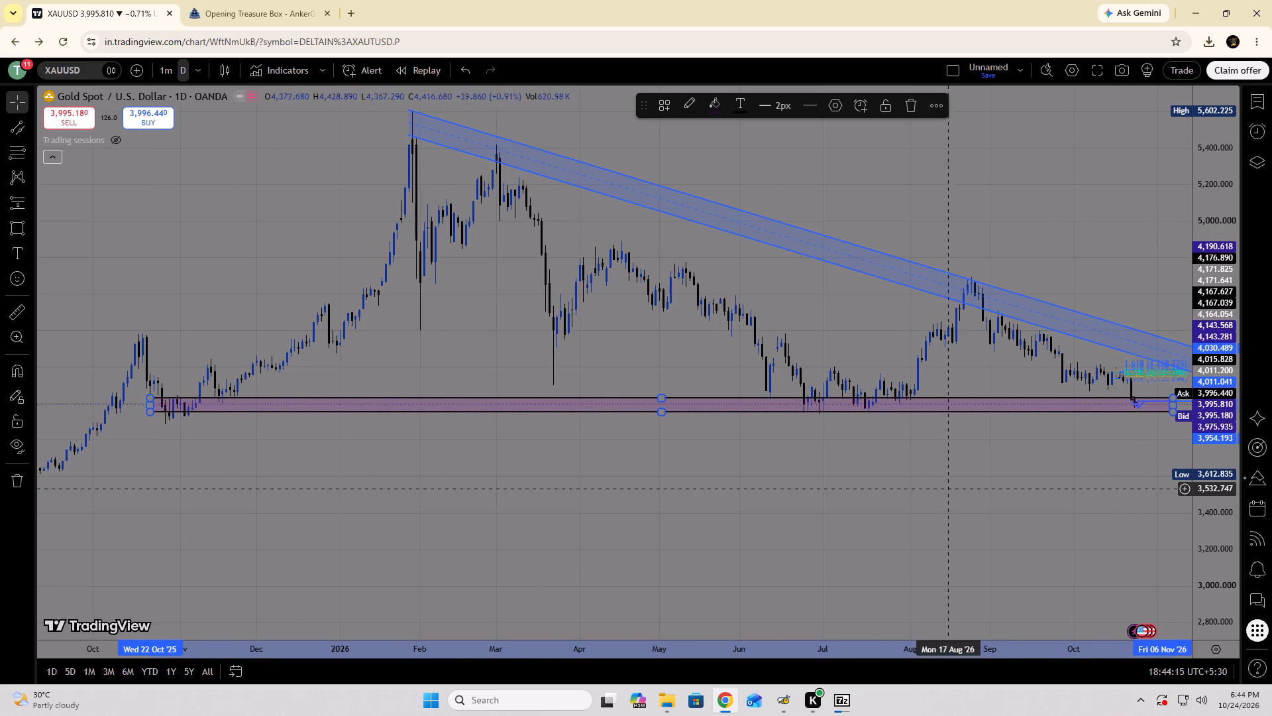
Adjust the support rectangle's upper edge to about 3,995 and its lower edge to about 3,941.
click(896, 485)
drag(892, 482, 613, 480)
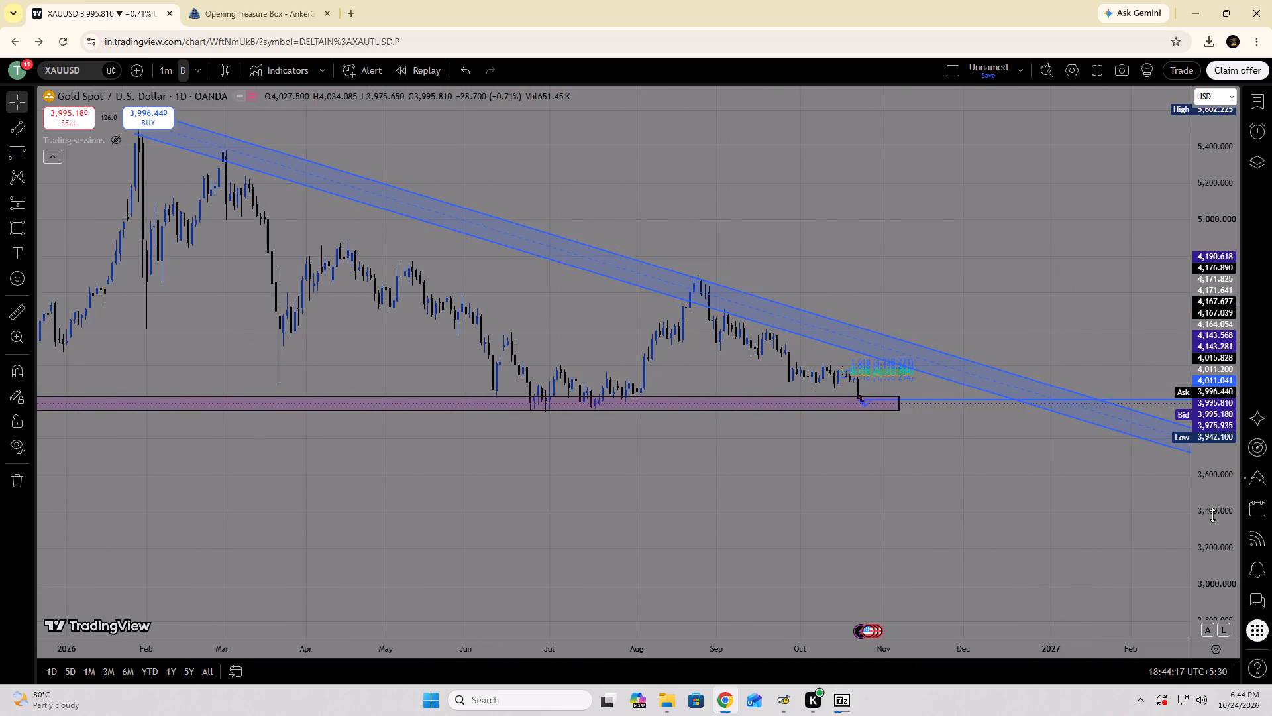
drag(1212, 514, 1229, 276)
drag(680, 552, 654, 544)
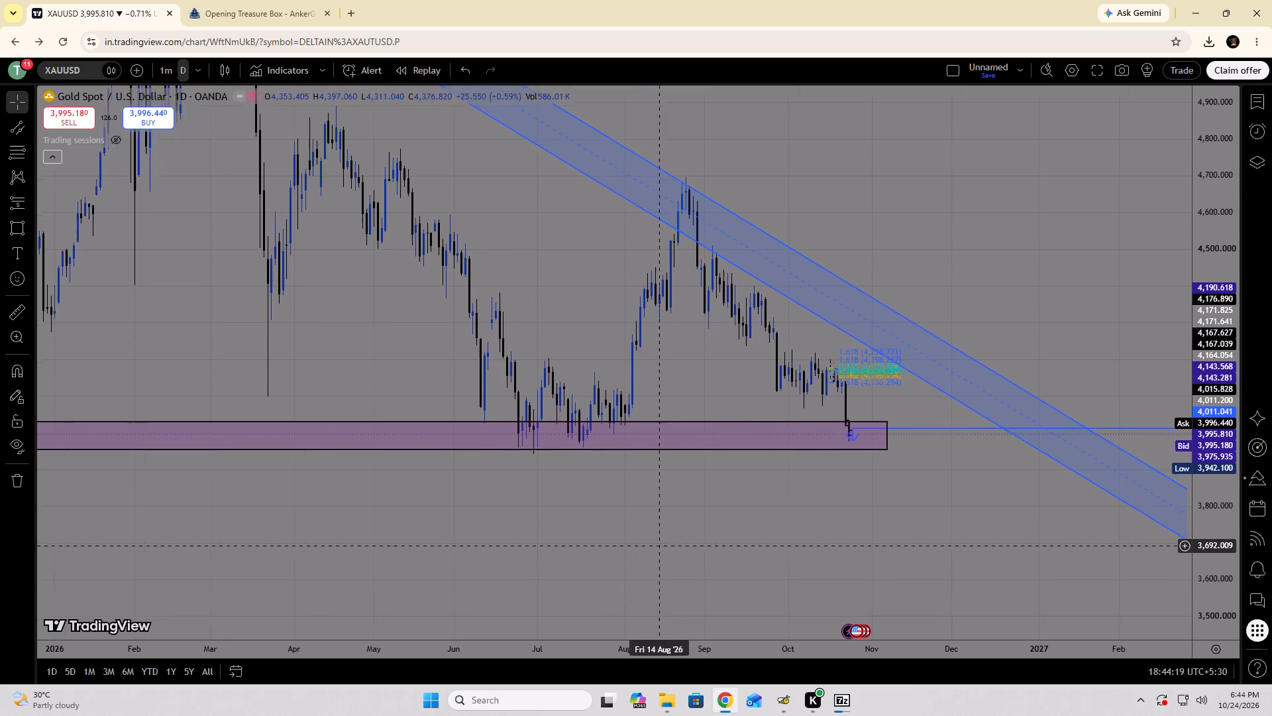
drag(654, 544, 450, 532)
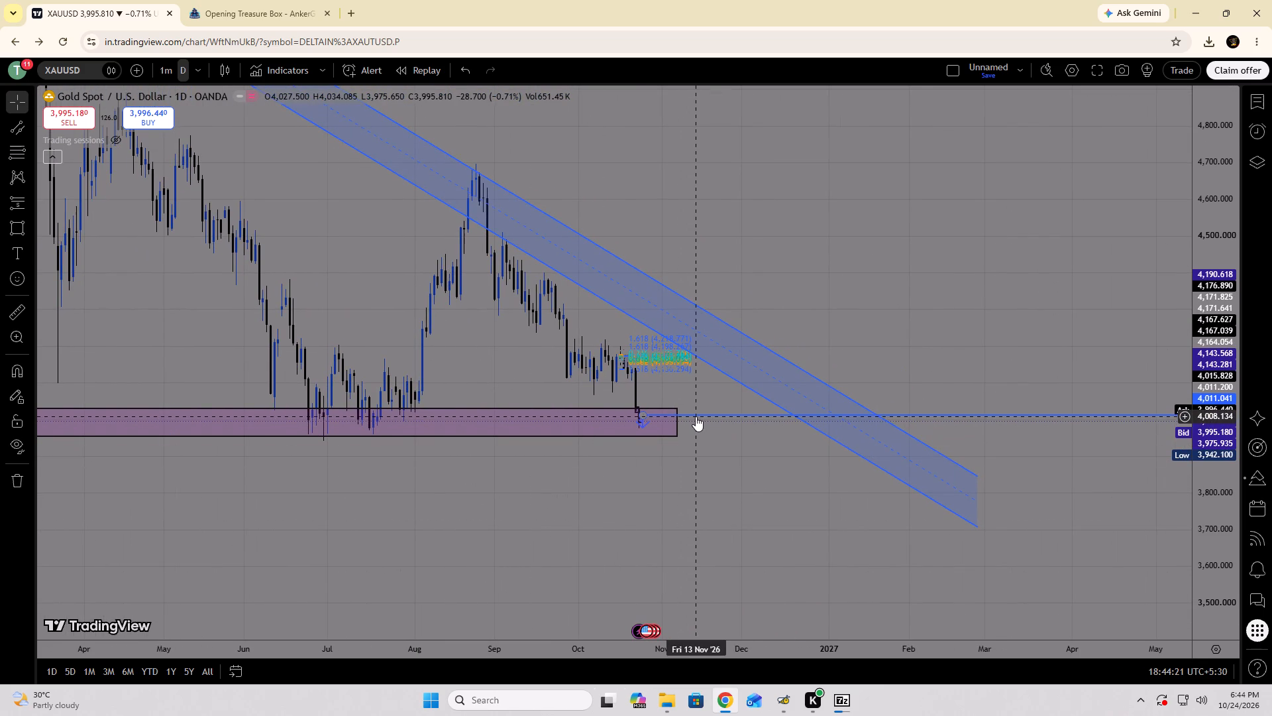
click(696, 416)
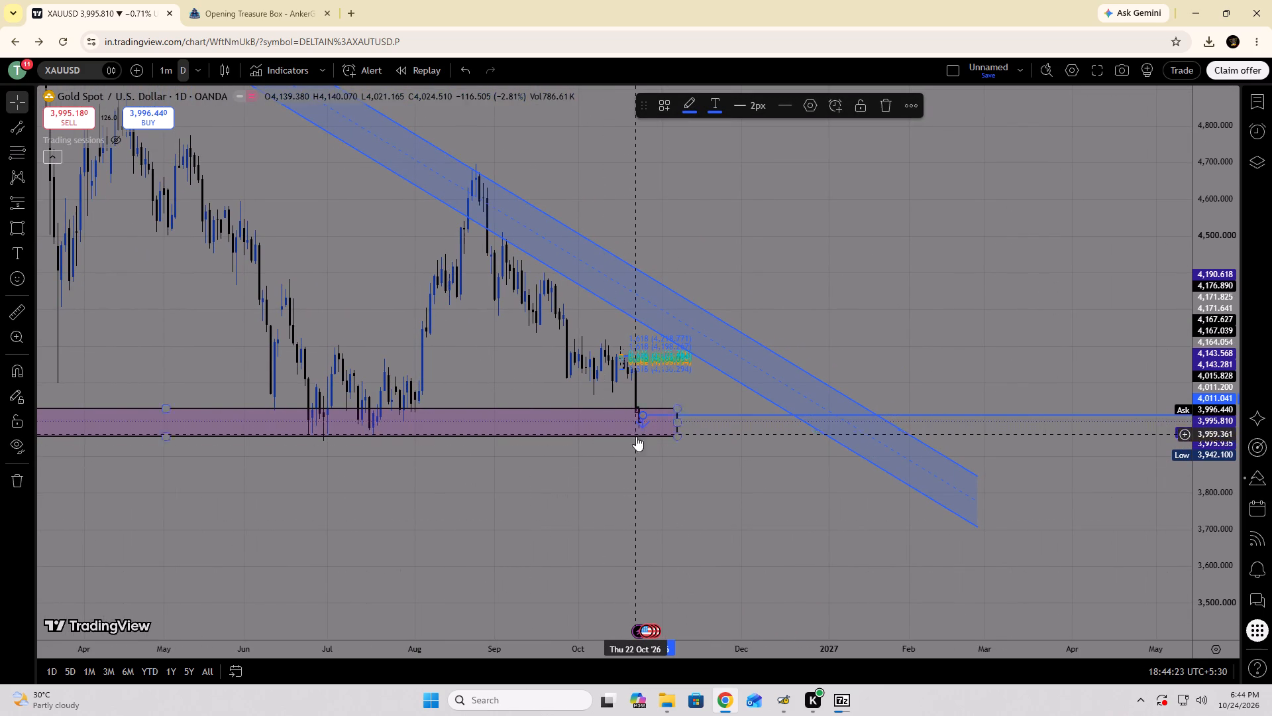
click(637, 502)
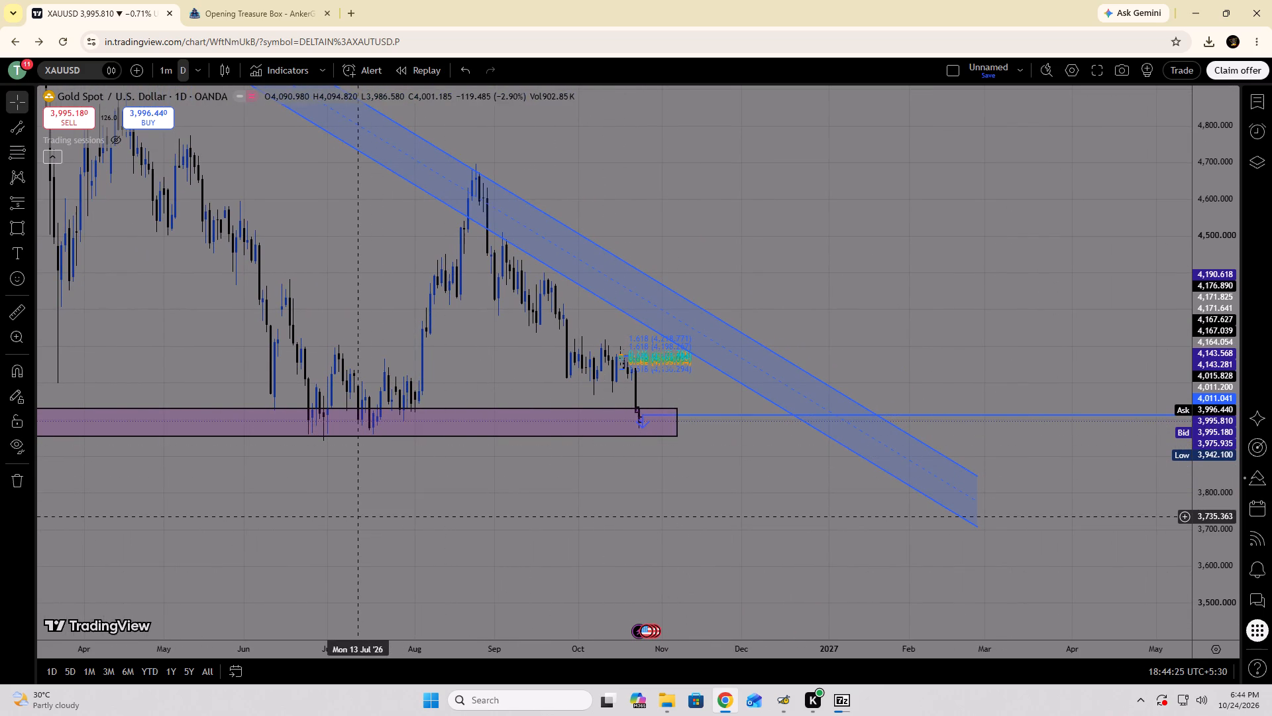
drag(358, 516, 653, 574)
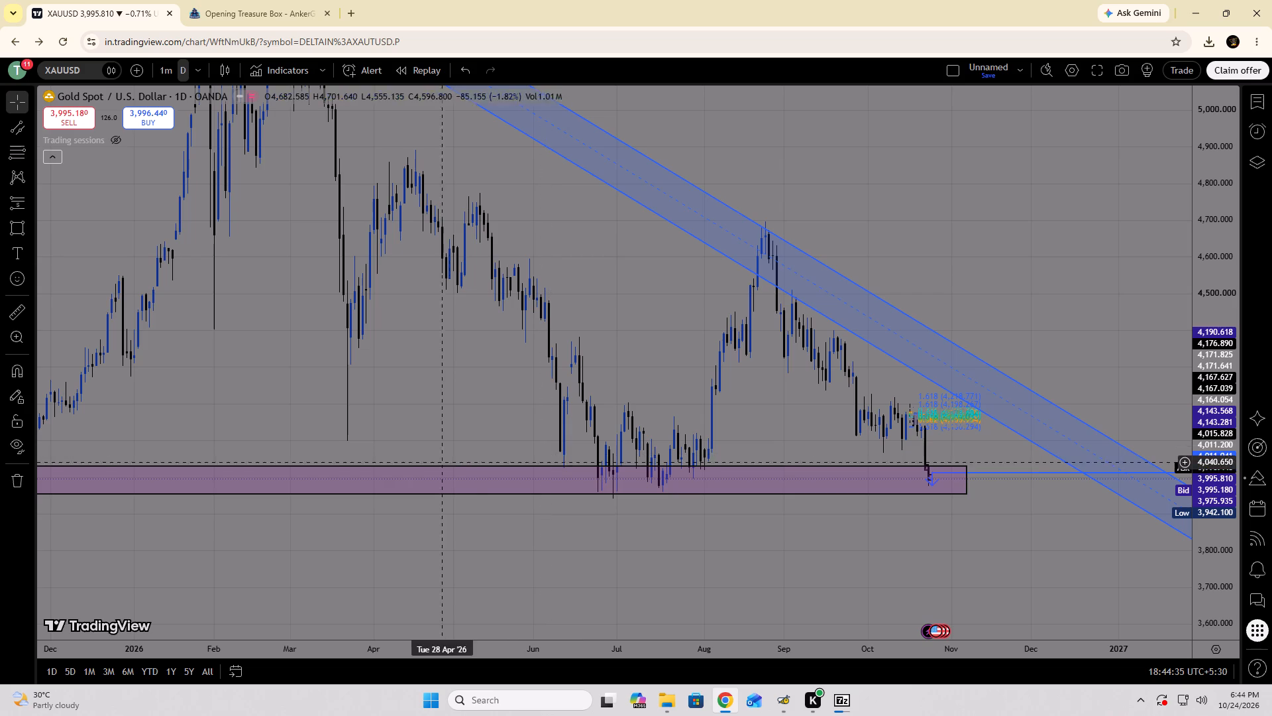
drag(454, 467, 453, 471)
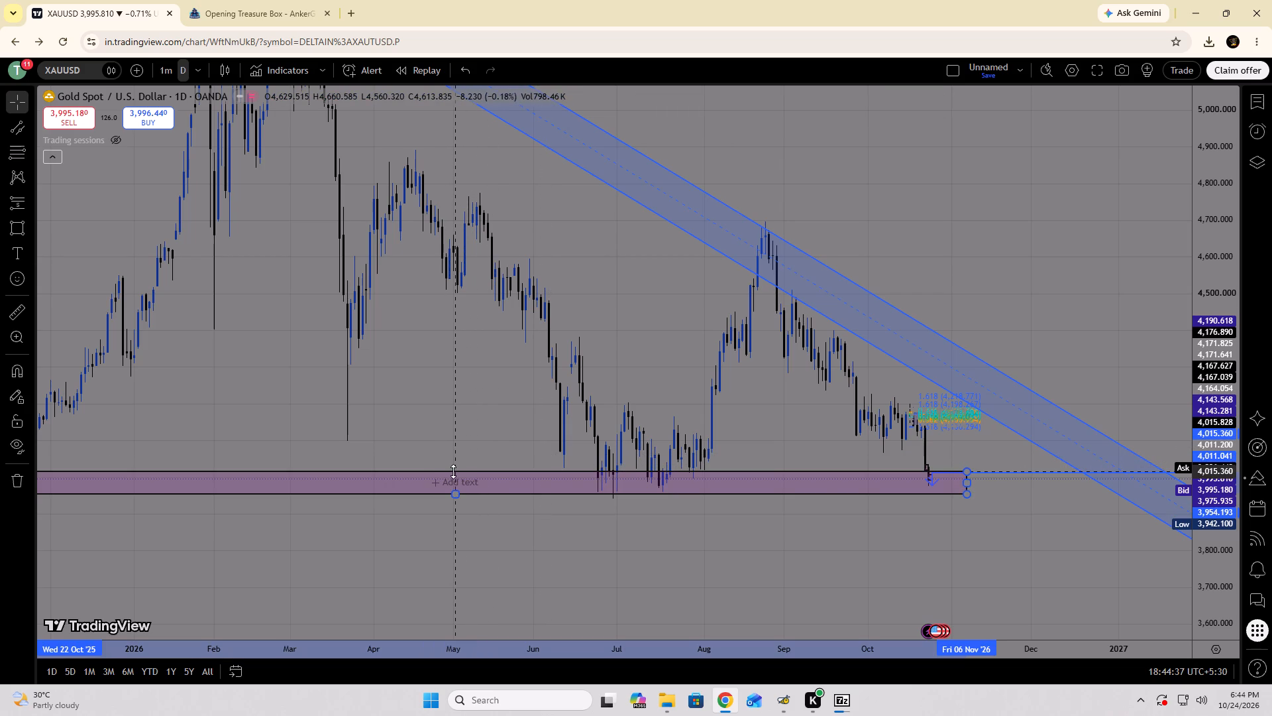
drag(453, 471, 450, 480)
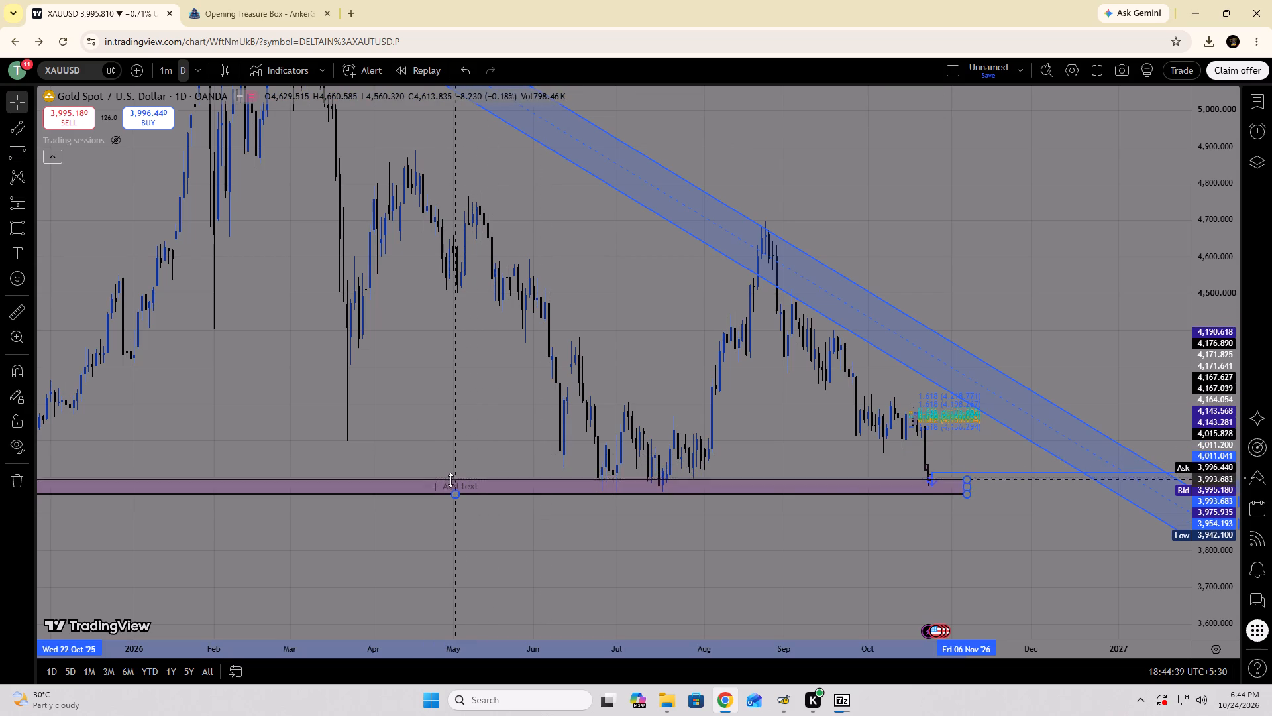
drag(450, 480, 450, 479)
click(455, 495)
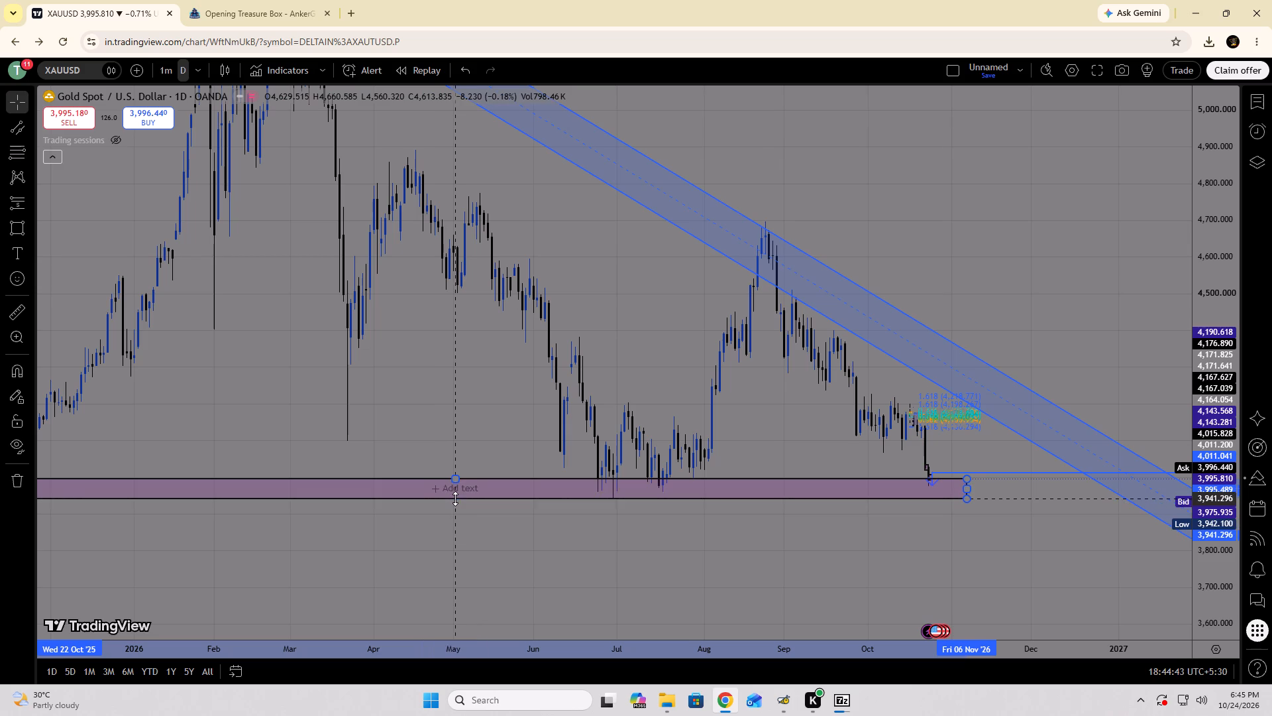
click(474, 536)
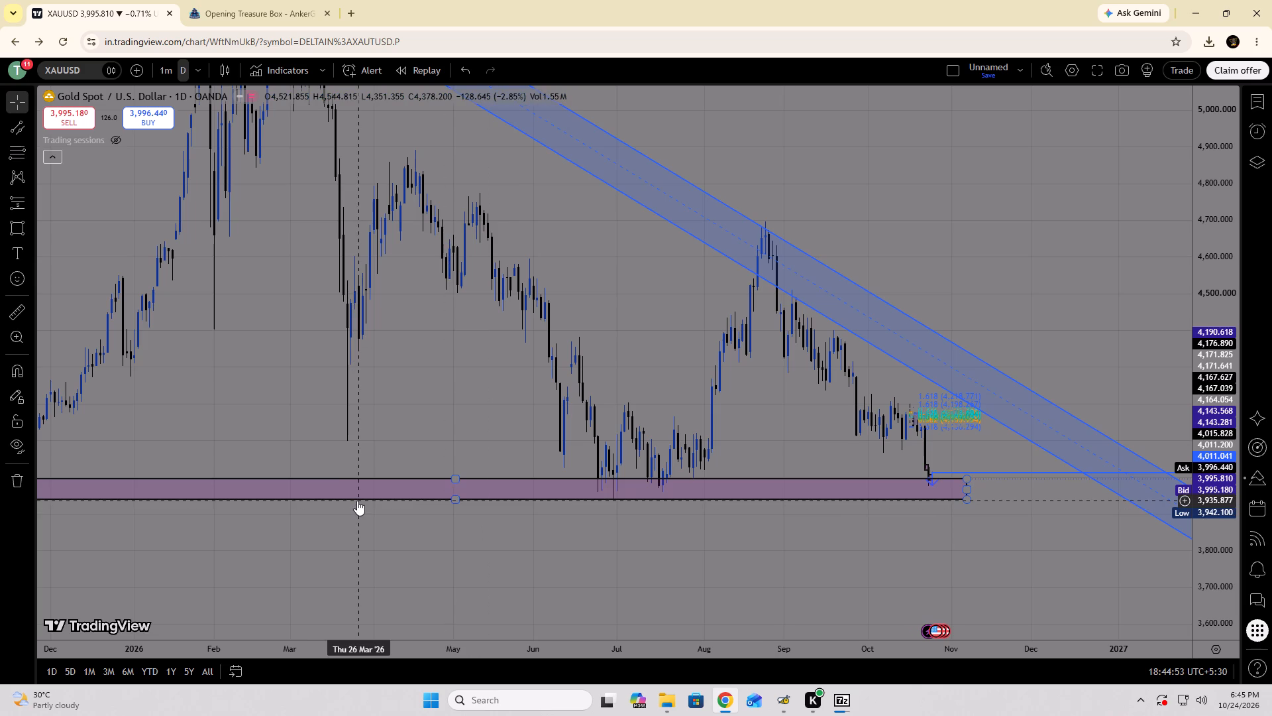
Reposition the support rectangle between about 4,001 and 3,945, running from around 20 Oct '25 to early November '26.
drag(357, 501, 612, 520)
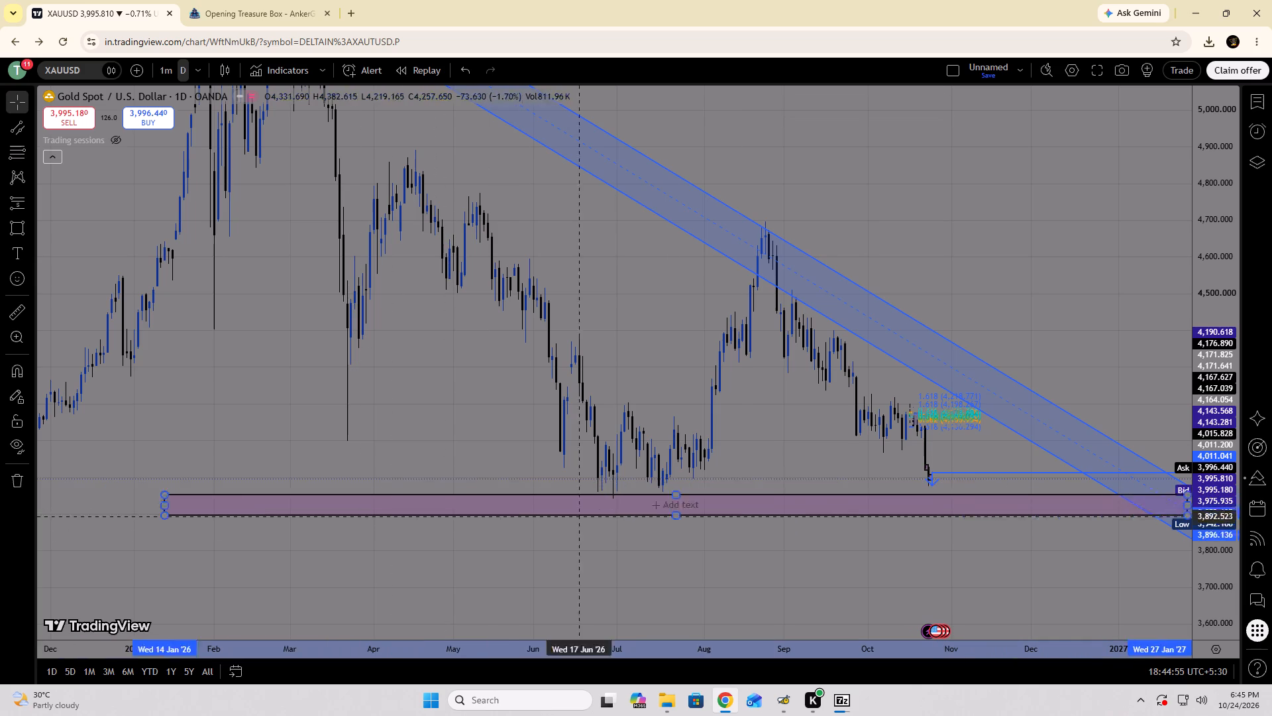
drag(612, 520, 436, 502)
drag(443, 552, 728, 568)
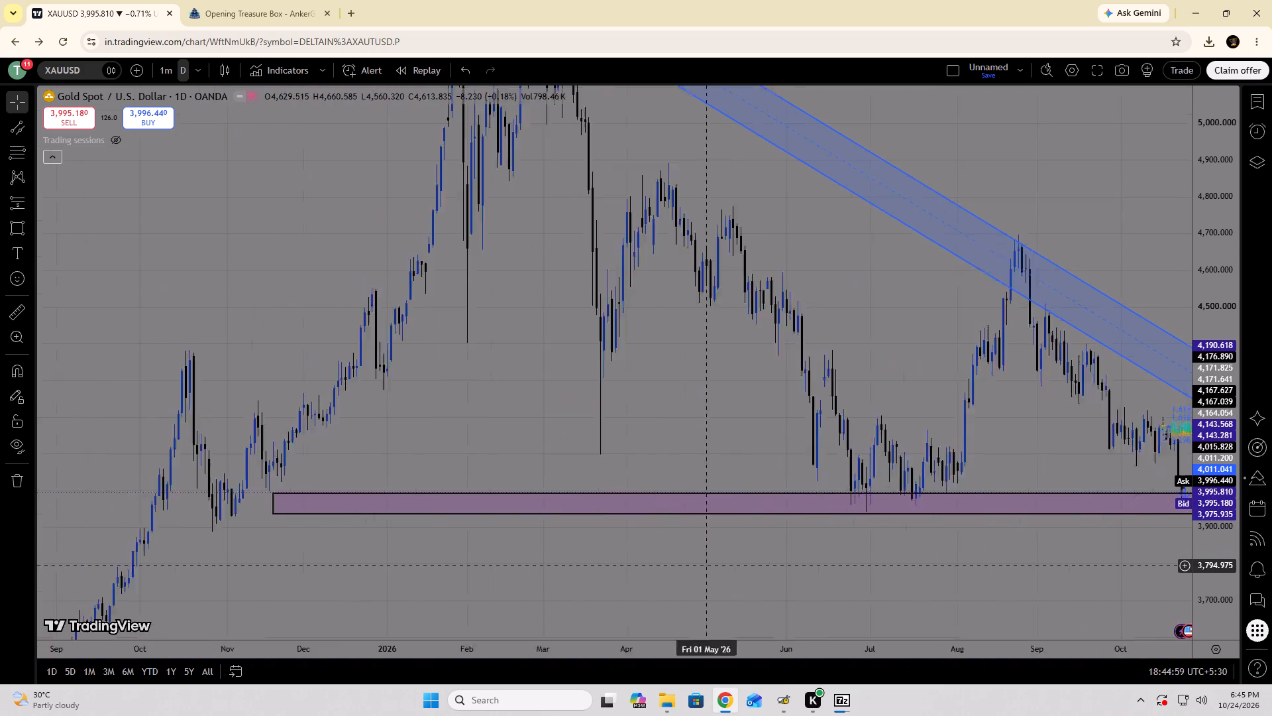
drag(728, 568, 770, 573)
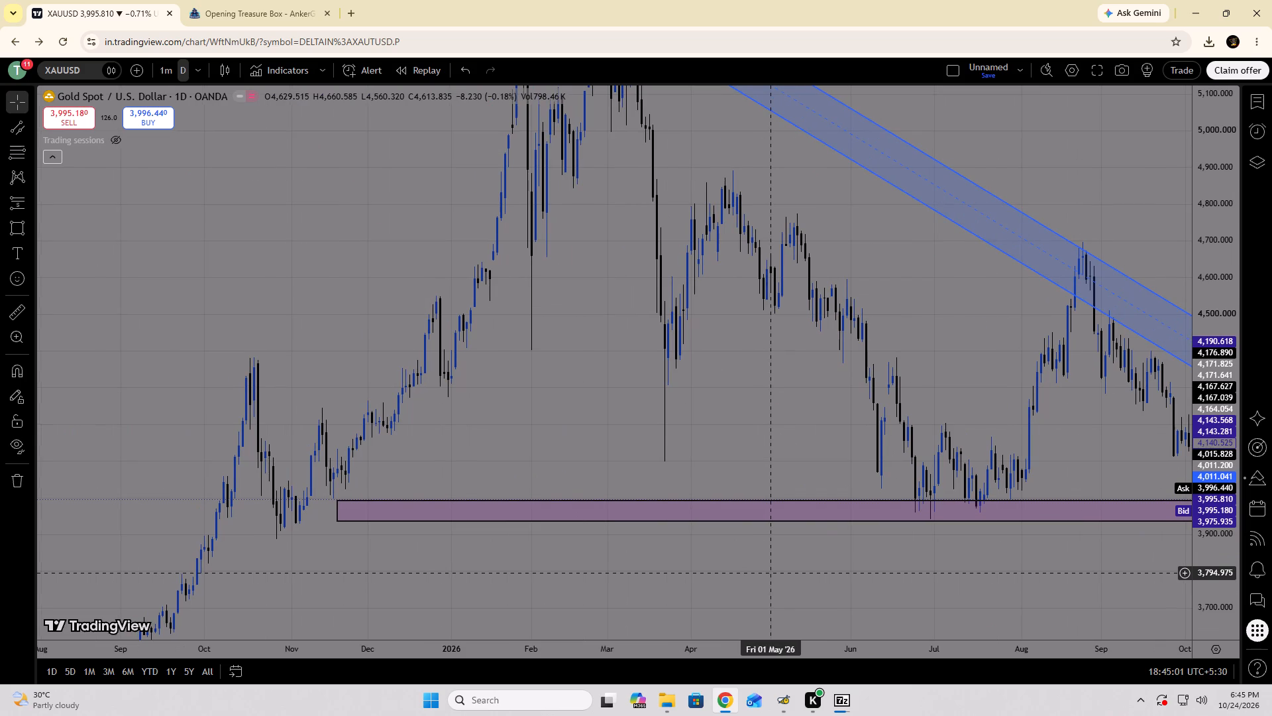
drag(592, 507, 556, 503)
drag(562, 512, 499, 506)
click(499, 499)
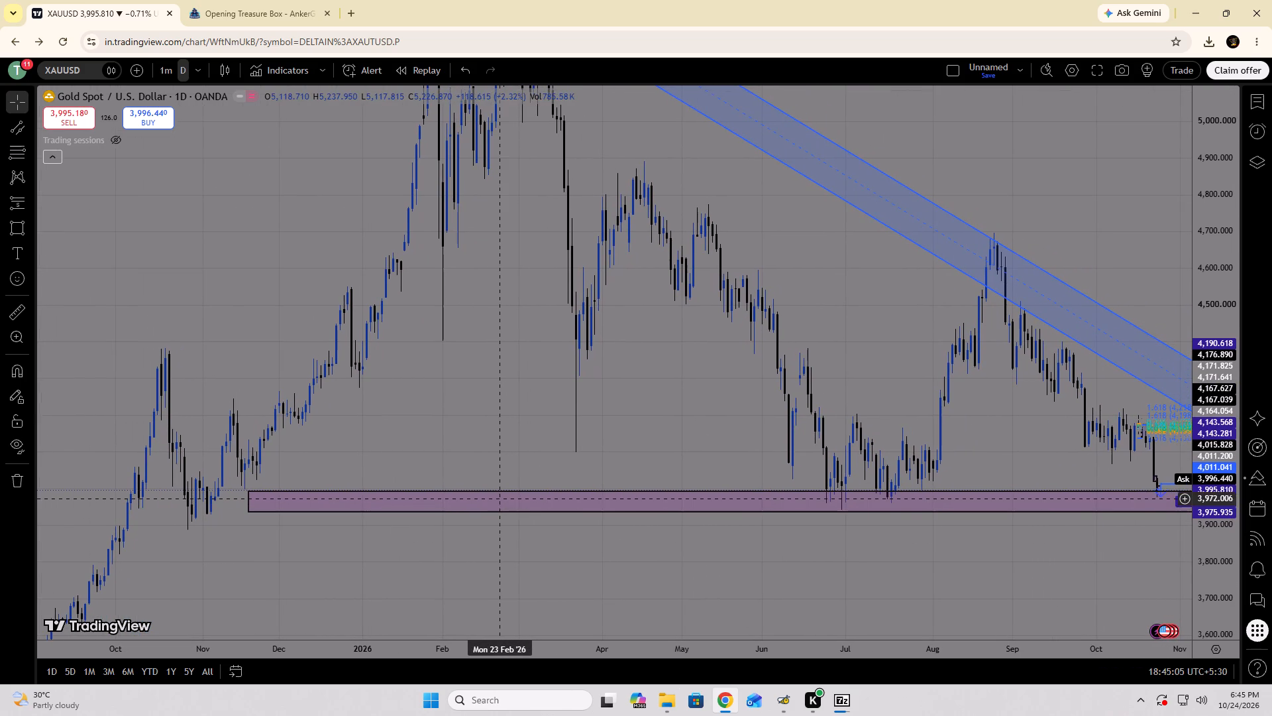
click(506, 493)
drag(506, 492, 426, 485)
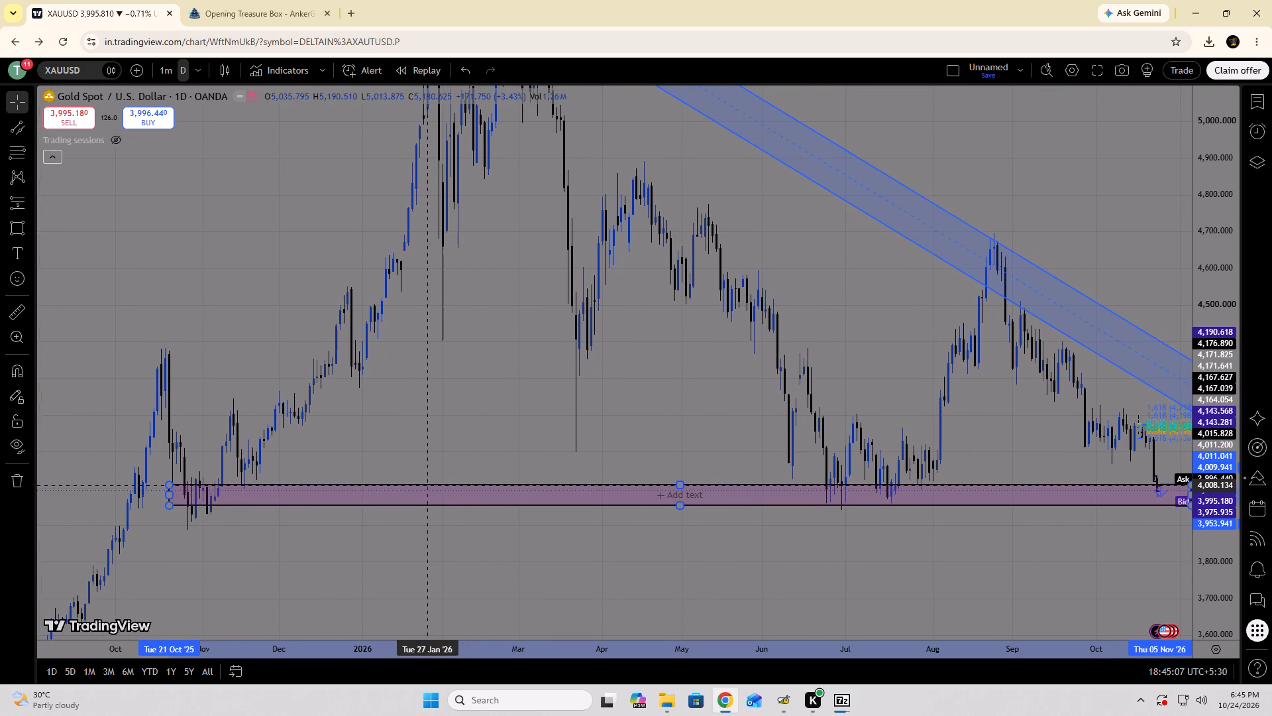
drag(426, 485, 425, 489)
click(481, 541)
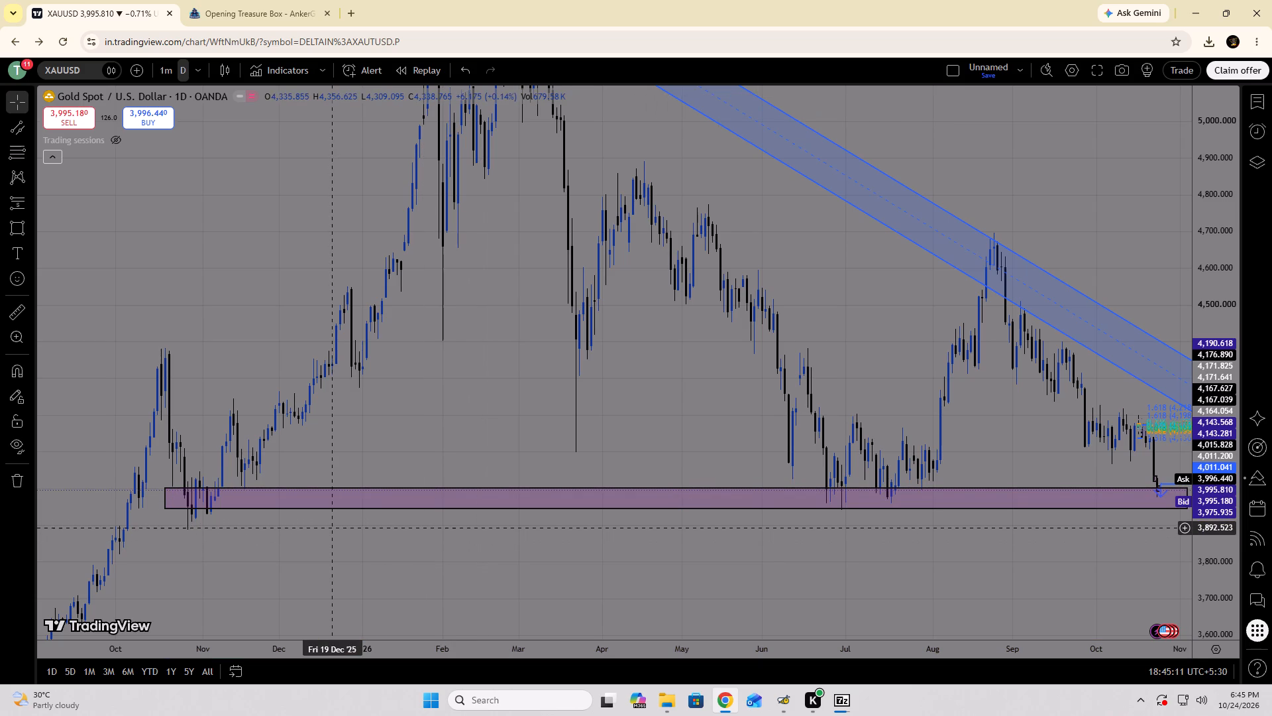
Reset the gold chart's view and switch it to the 1-minute timeframe.
drag(481, 544, 240, 538)
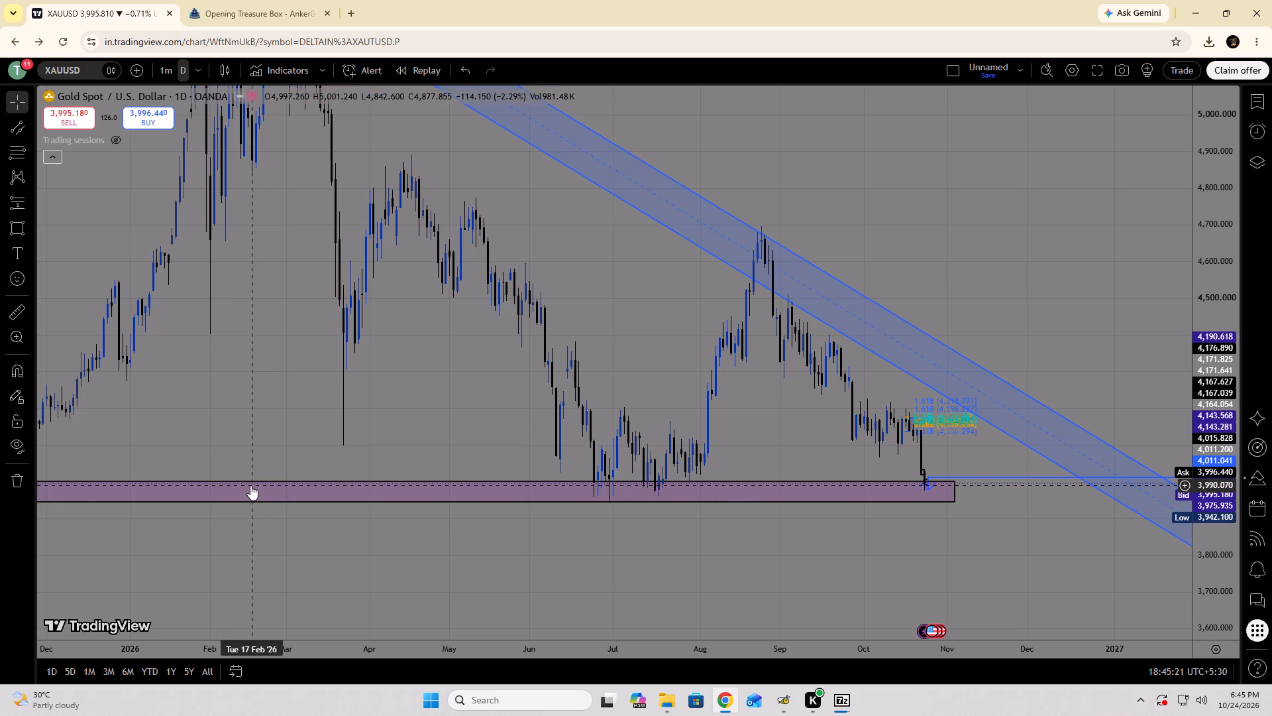
drag(287, 543, 463, 523)
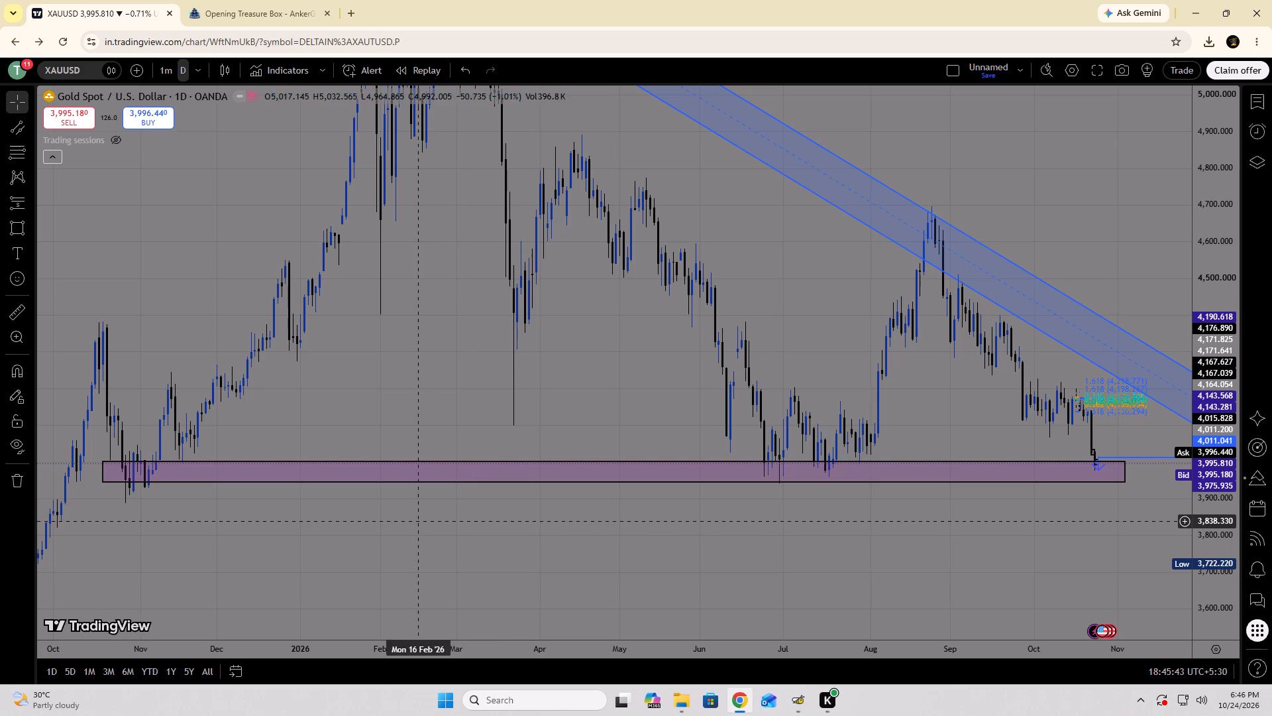
drag(334, 579, 381, 575)
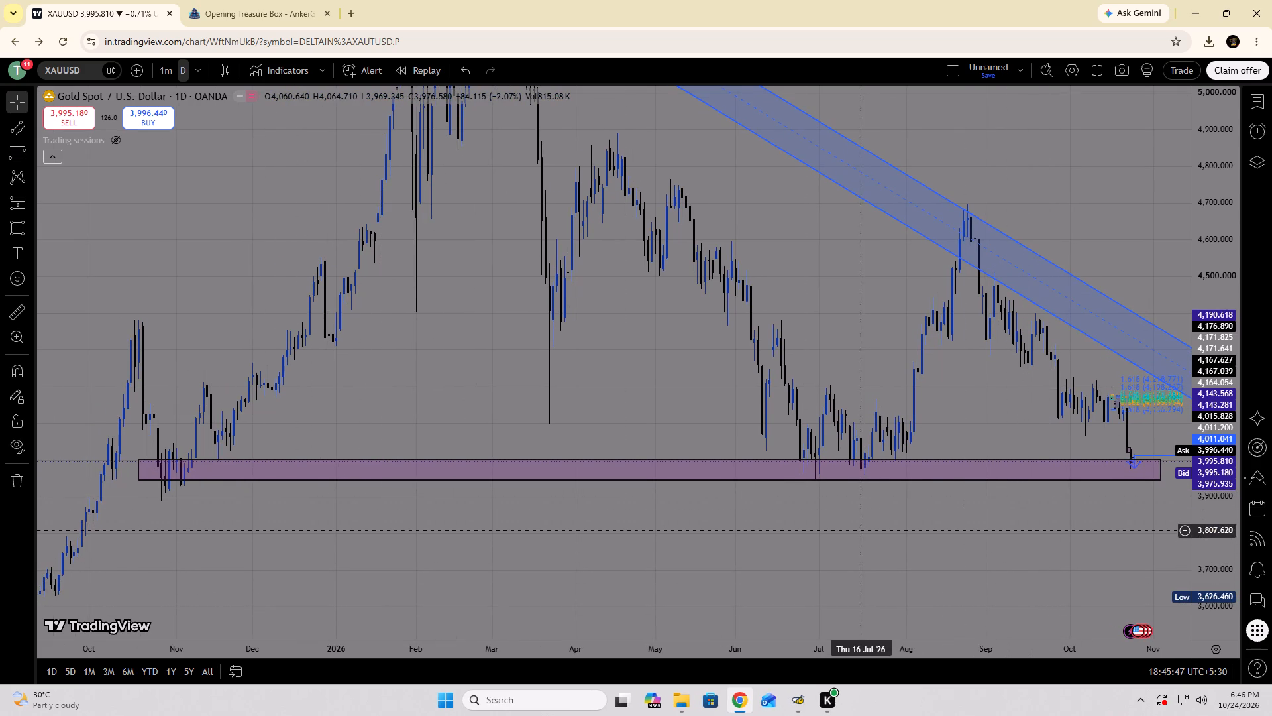
drag(886, 526, 326, 529)
right_click(759, 304)
click(788, 323)
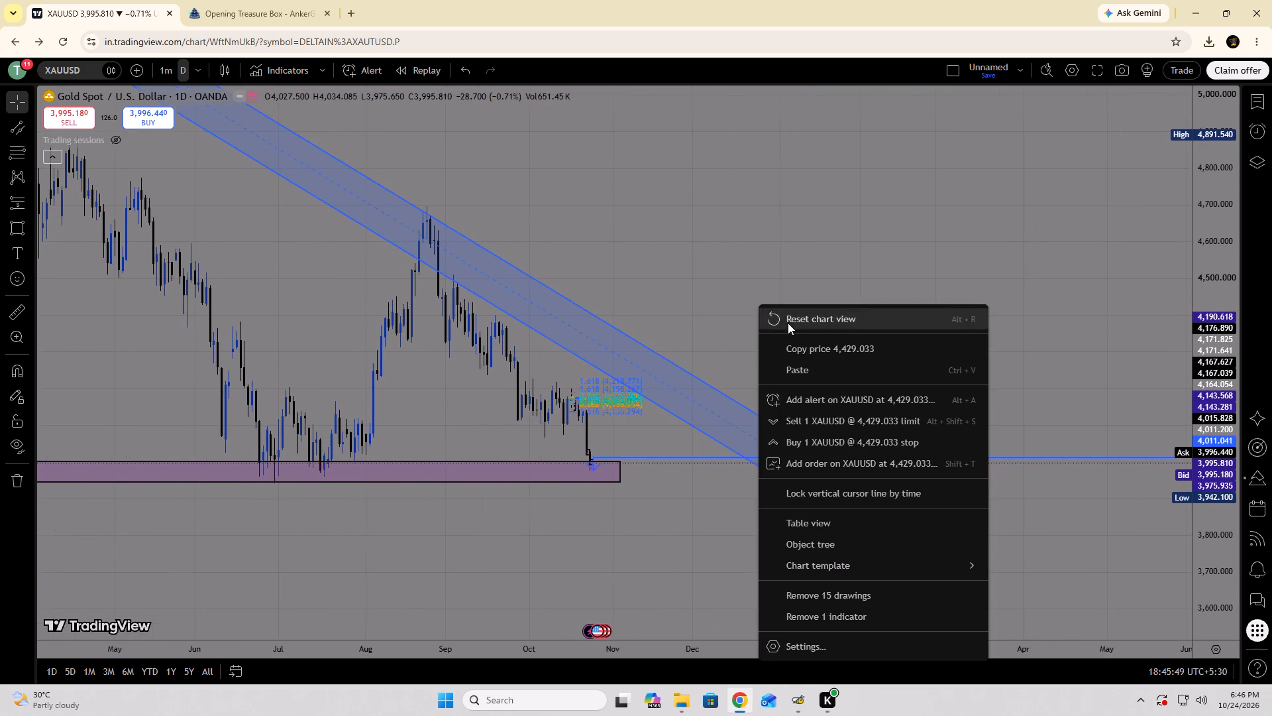
click(164, 78)
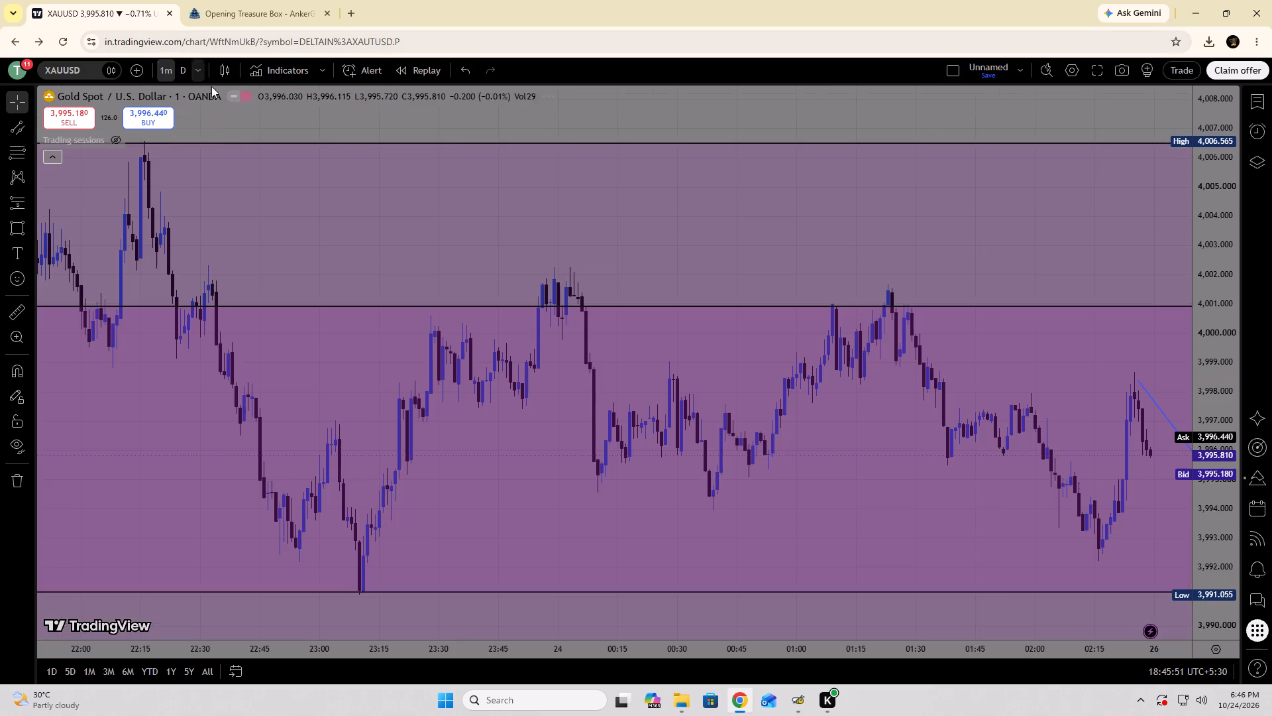
Examine the 1-minute gold chart's recent ranges, projected path and support zone at different price and time scales.
drag(1200, 229, 1225, 505)
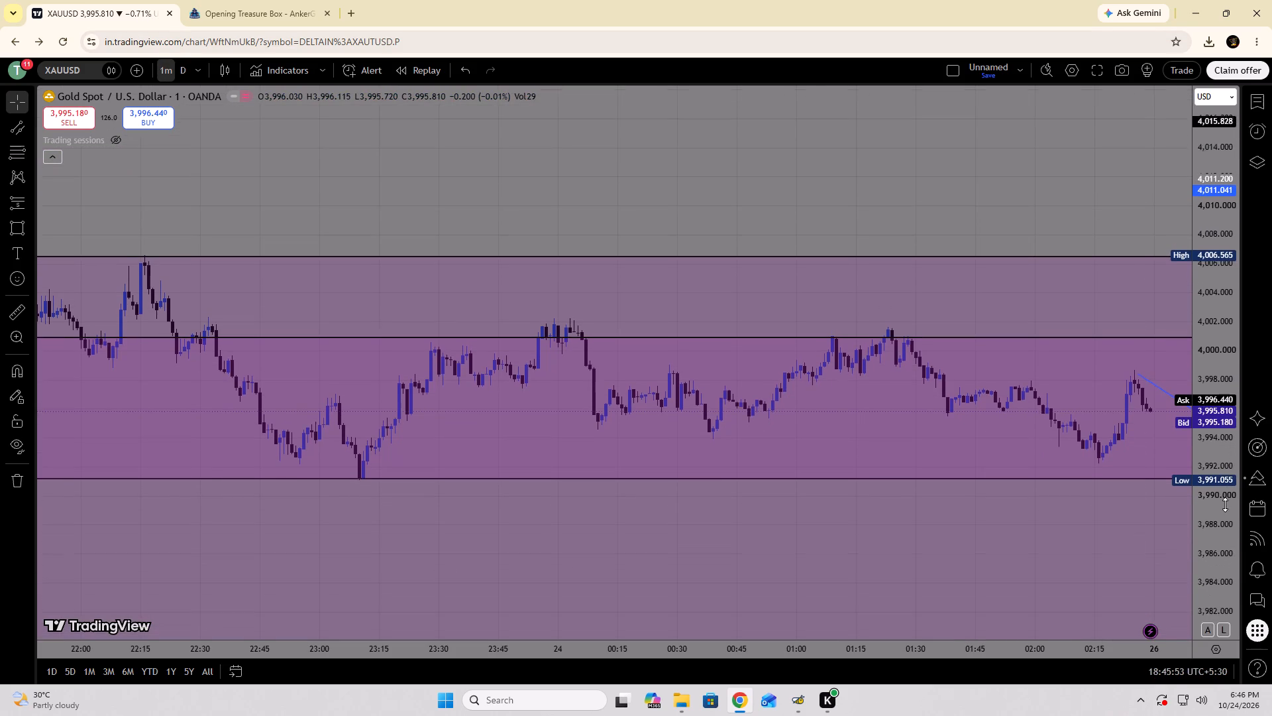
drag(1225, 505, 1221, 516)
drag(809, 649, 1116, 646)
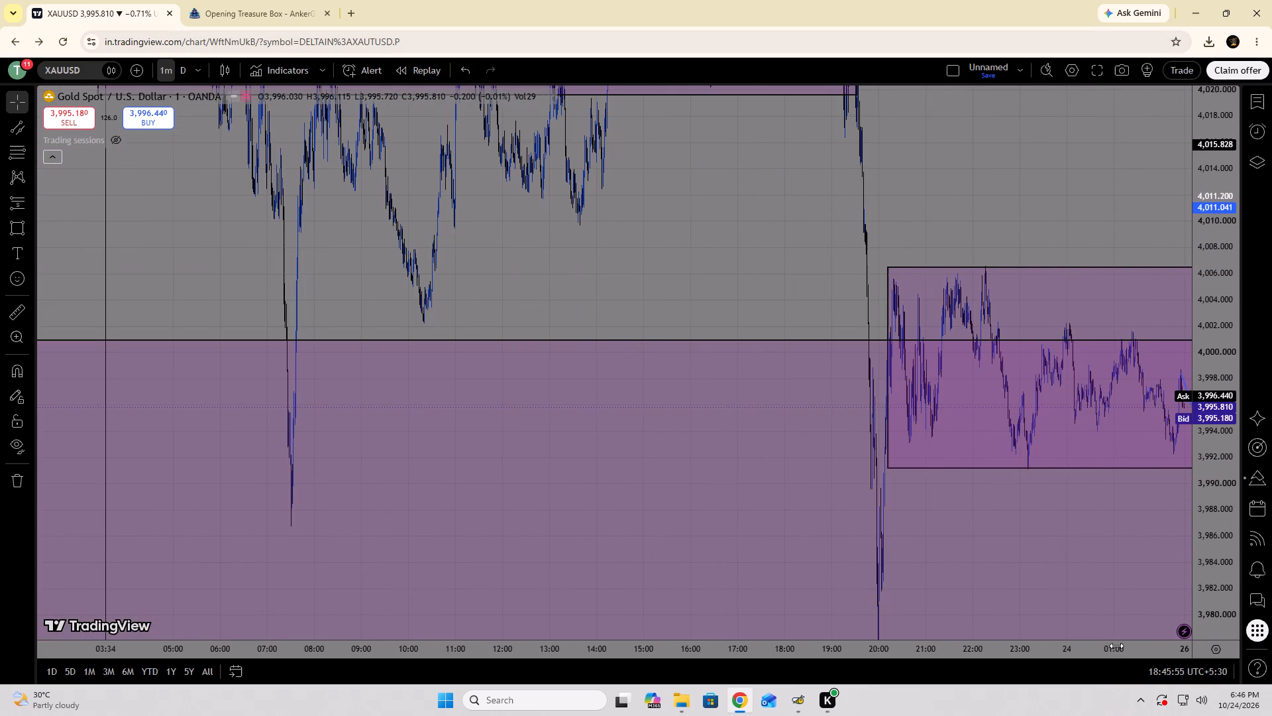
drag(1116, 646, 1116, 642)
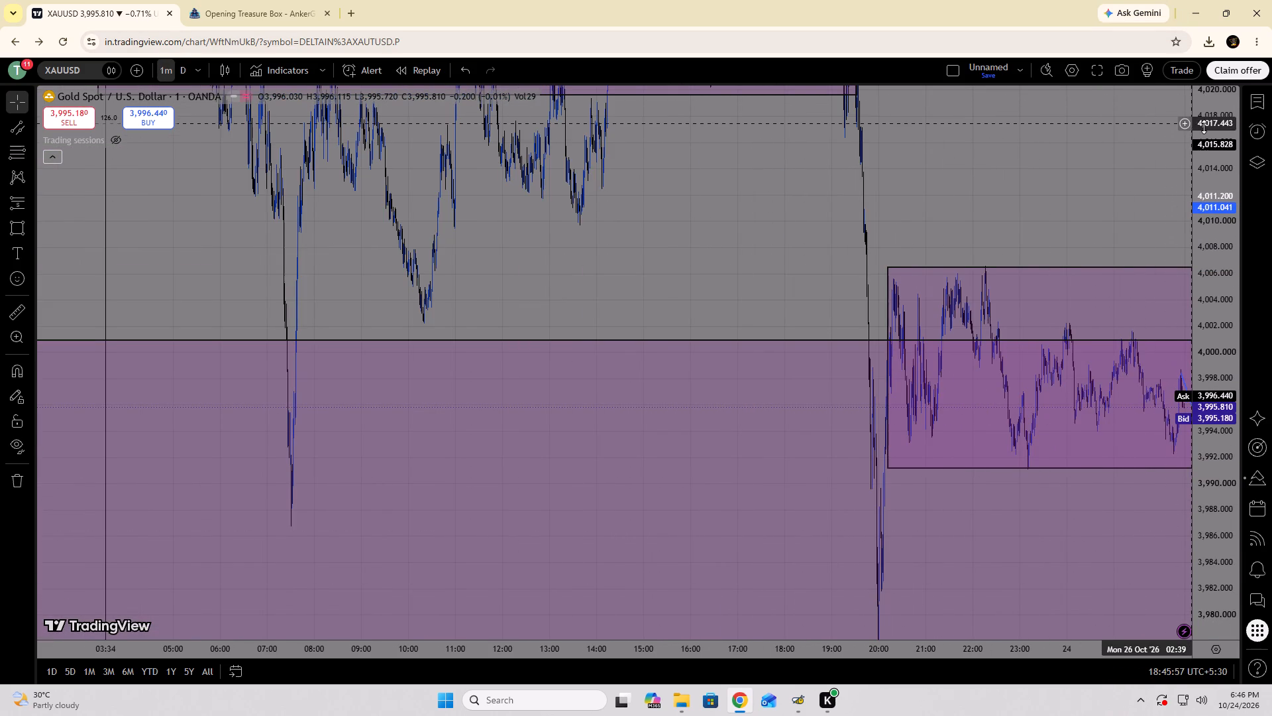
drag(1206, 128, 1219, 571)
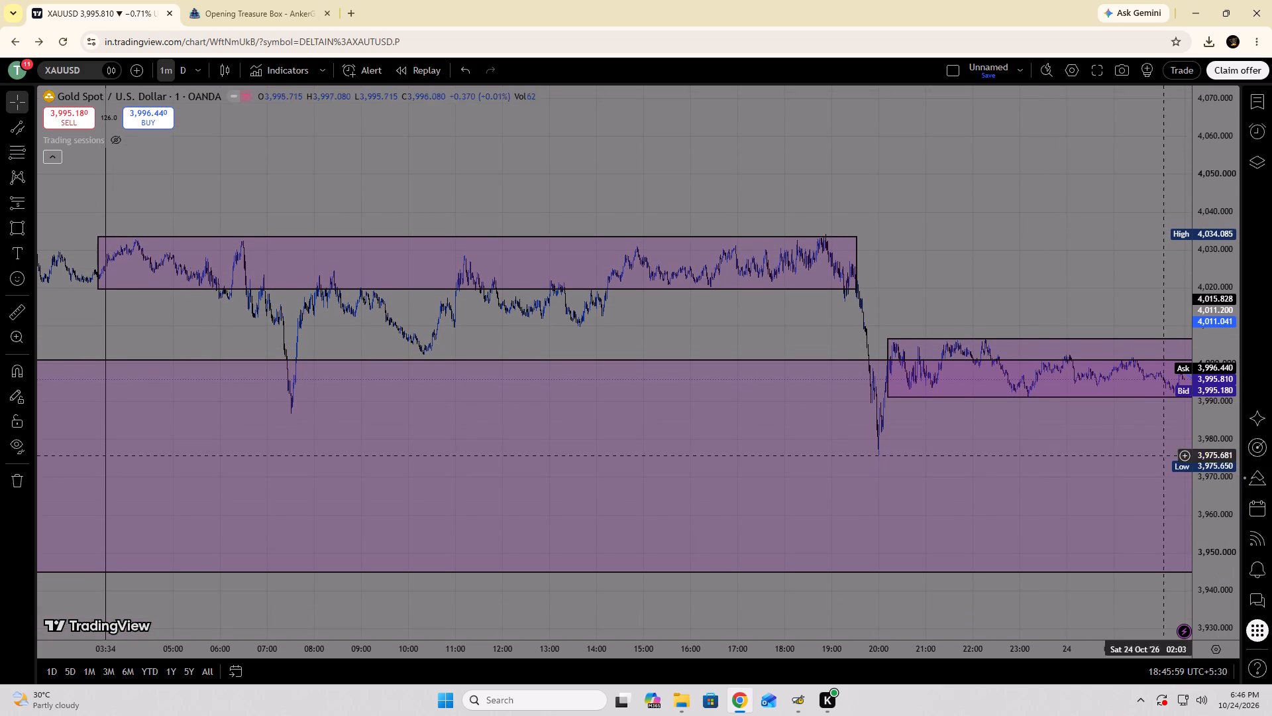
drag(1049, 259, 593, 223)
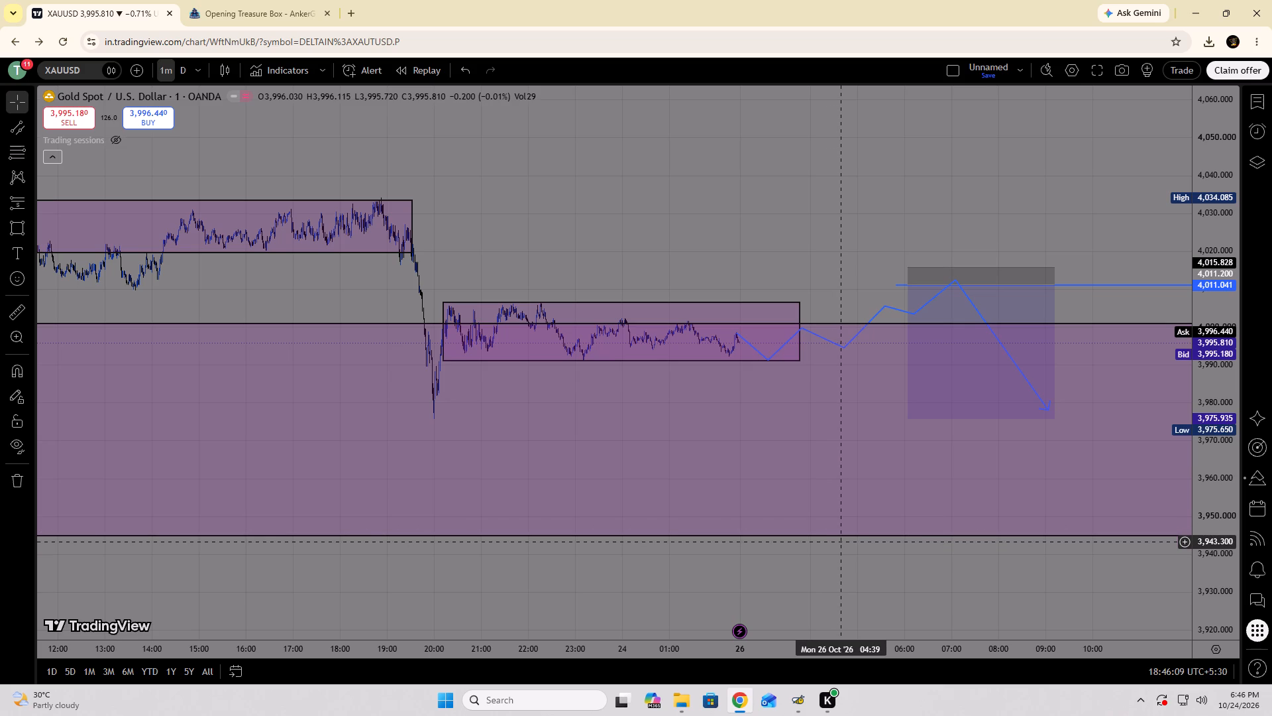
drag(830, 649, 442, 707)
drag(608, 652, 537, 654)
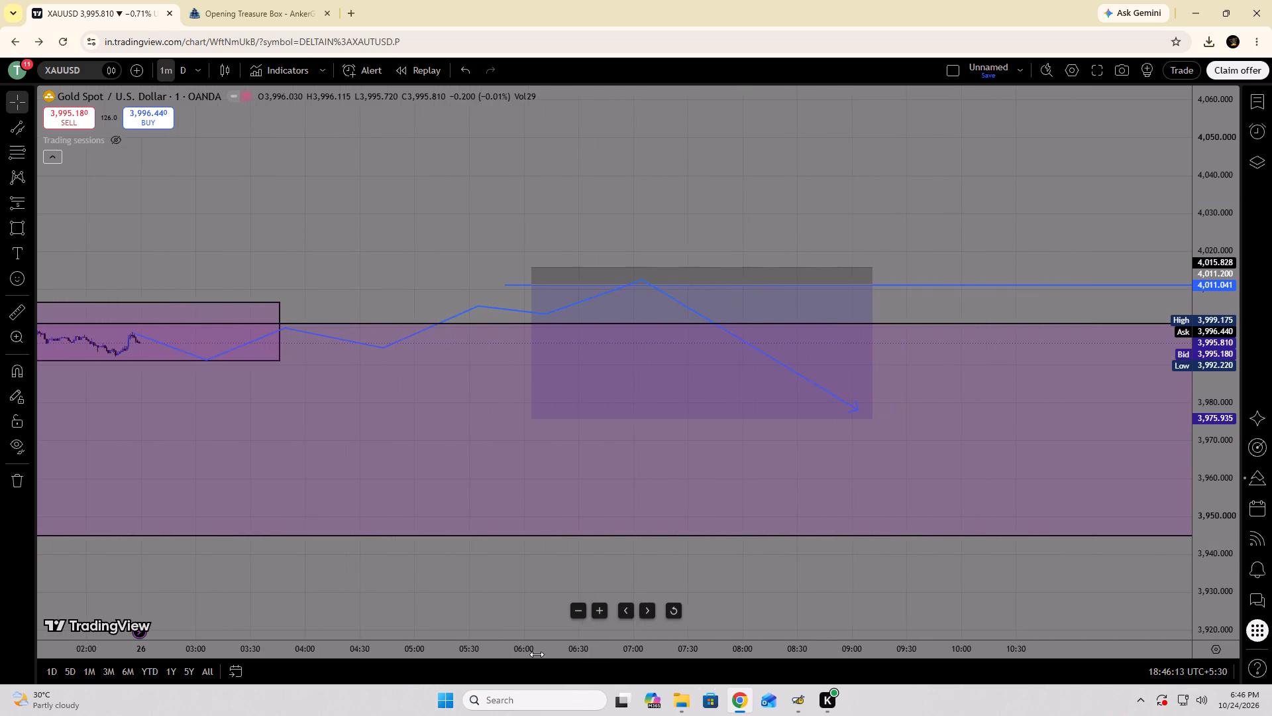
drag(537, 654, 1037, 594)
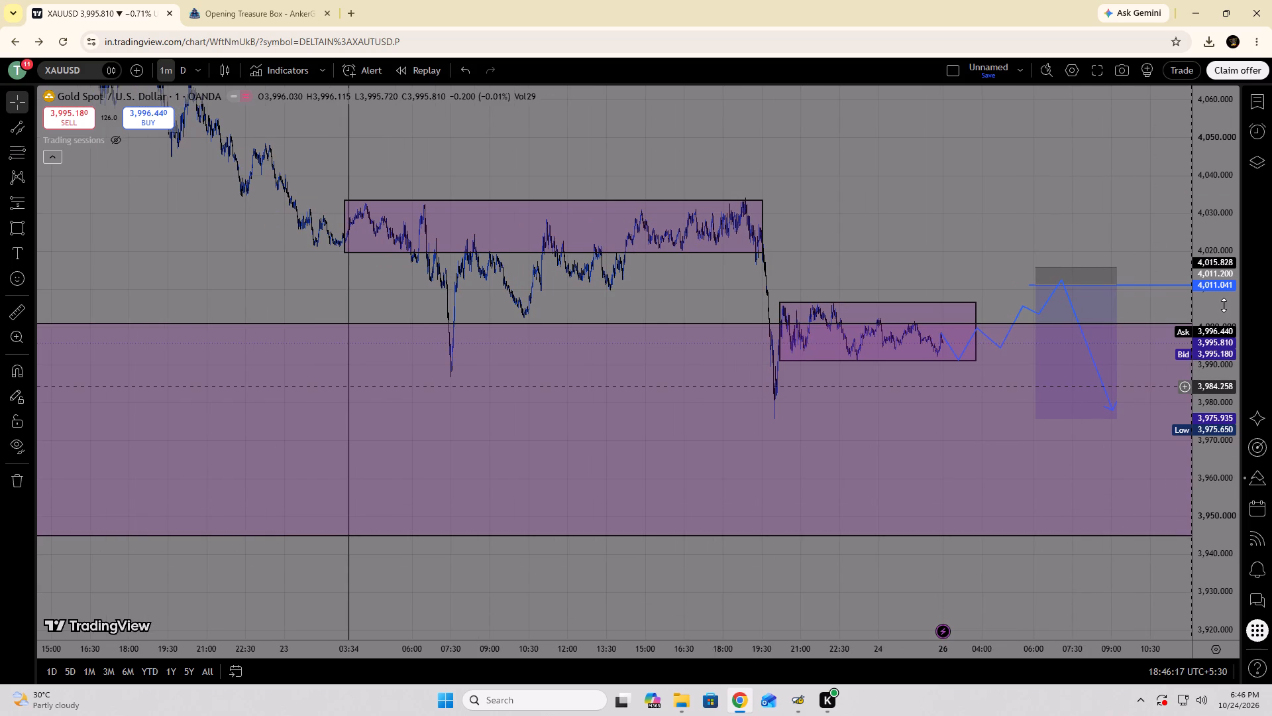
drag(1224, 305, 1204, 549)
drag(1208, 296, 1220, 432)
drag(1212, 380, 1192, 588)
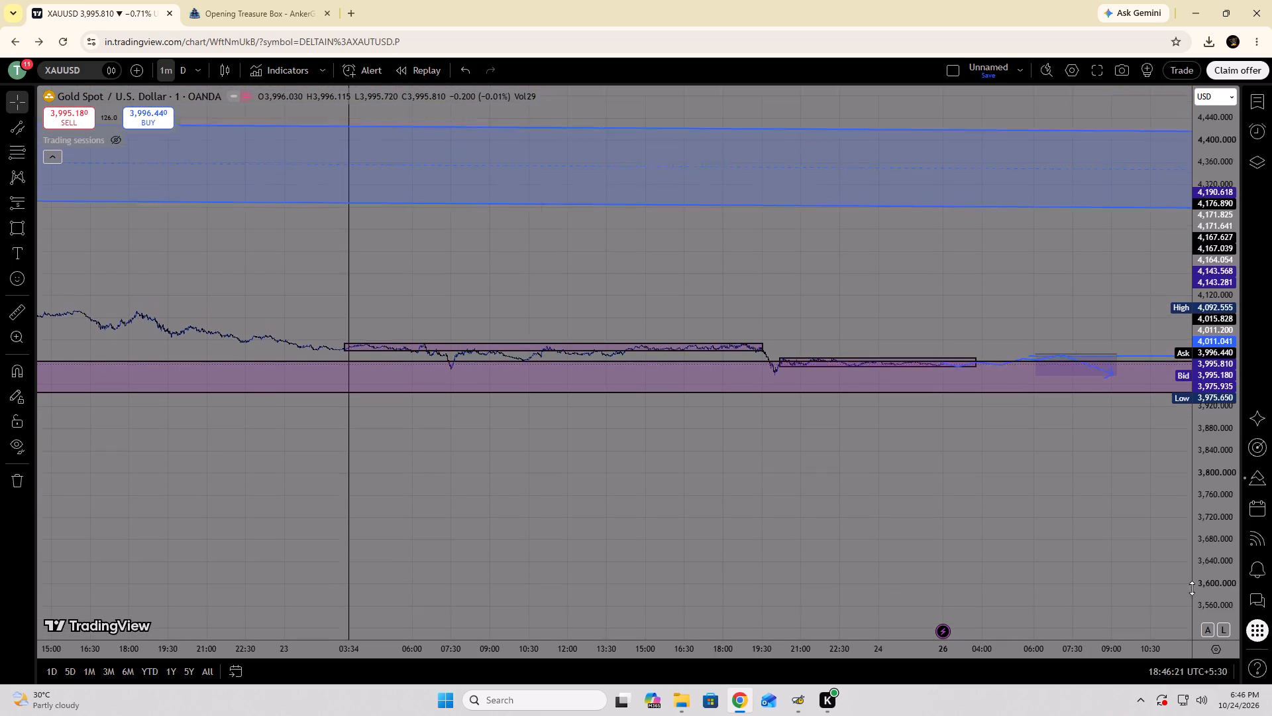
drag(1192, 588, 1165, 243)
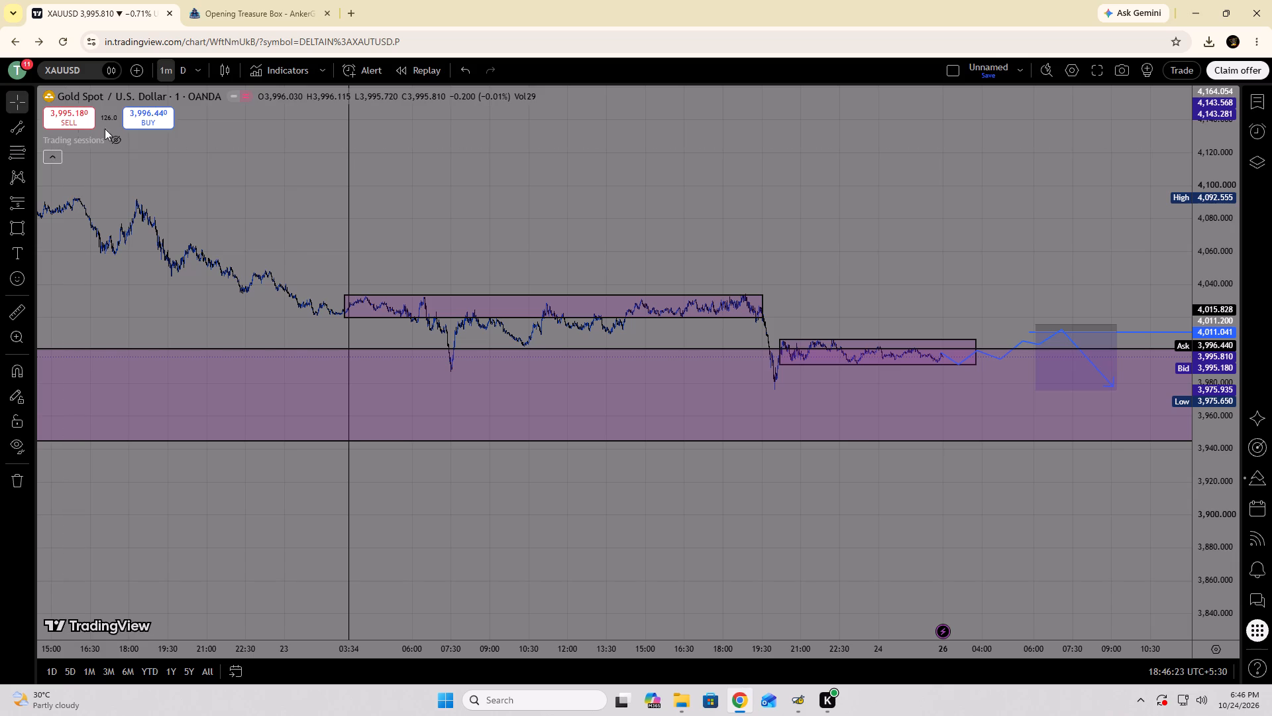
Switch the gold chart to the 5-minute timeframe and inspect the consolidation boxes, support zone and projected path.
click(195, 70)
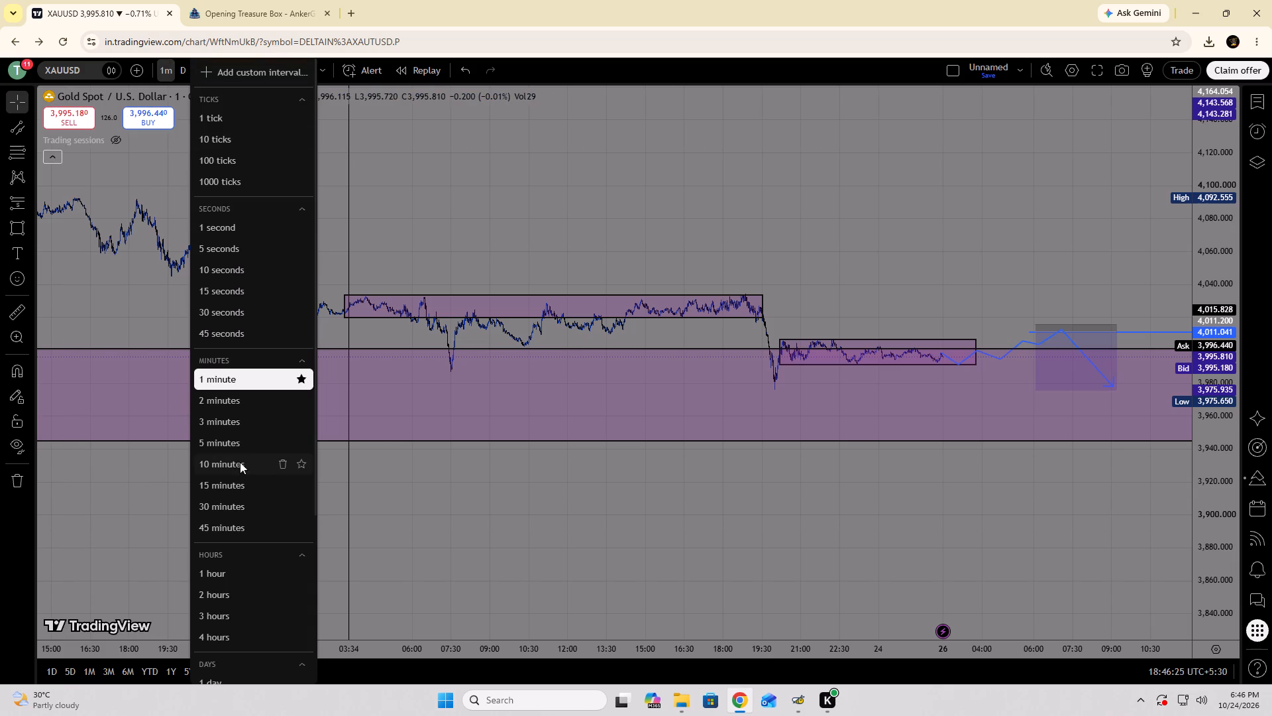
click(246, 440)
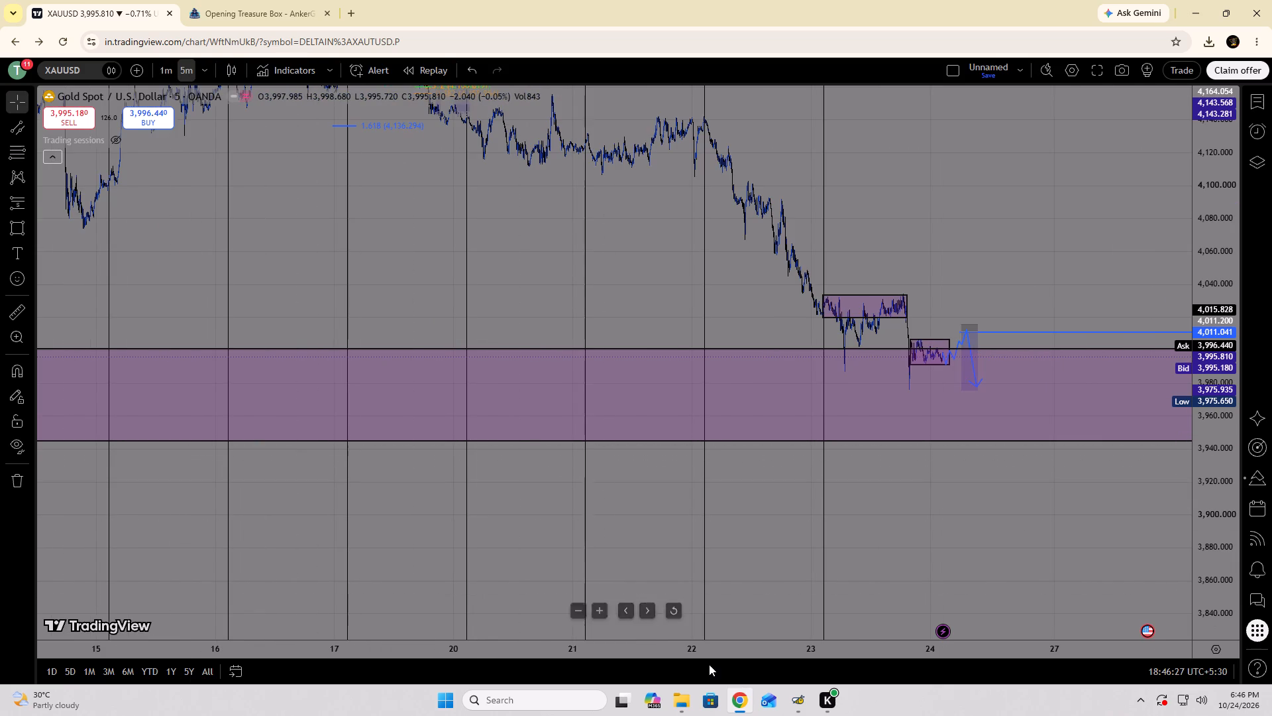
drag(714, 652, 1, 676)
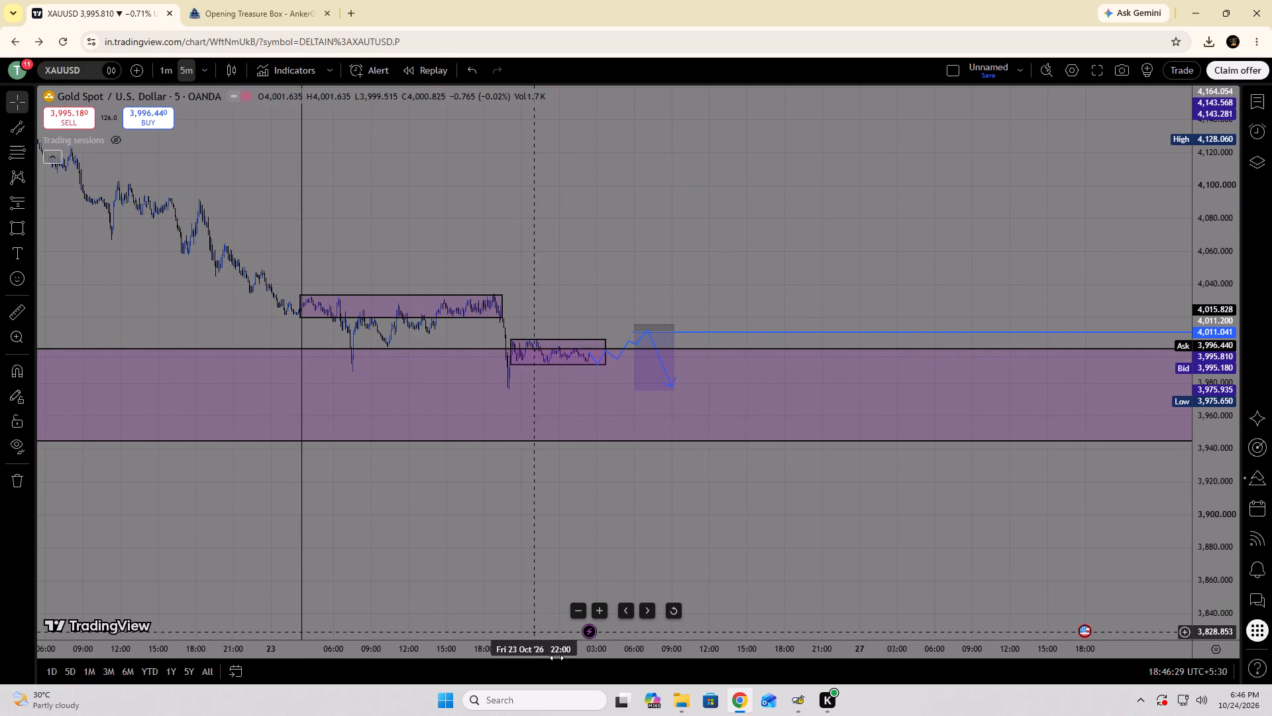
drag(556, 657, 185, 632)
drag(553, 643, 550, 643)
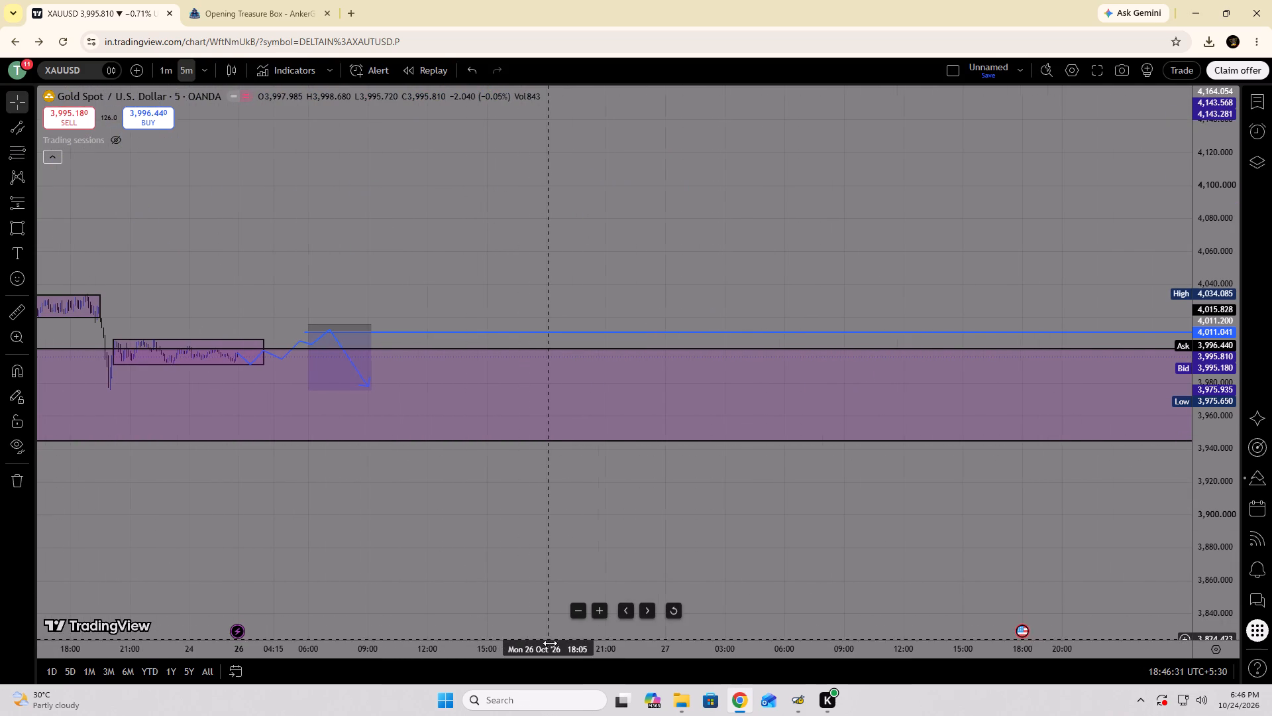
drag(550, 643, 468, 634)
drag(547, 542, 1163, 495)
drag(583, 442, 586, 444)
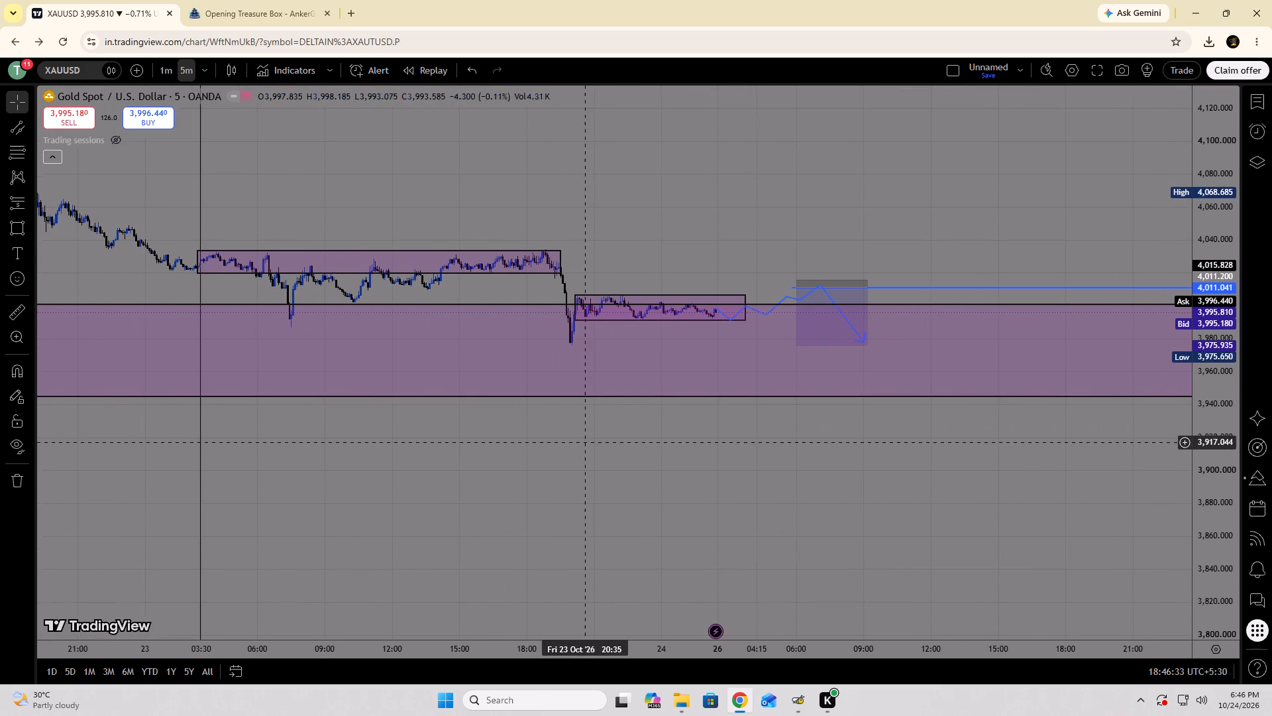
drag(586, 444, 635, 499)
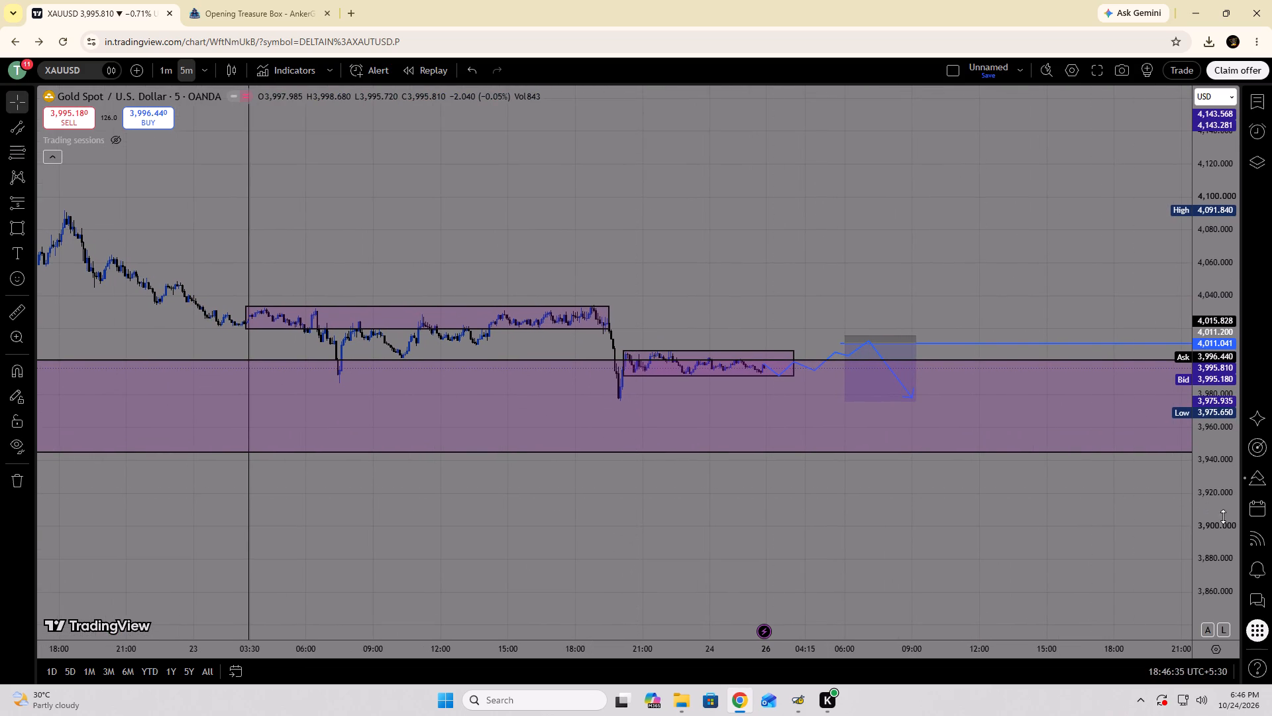
drag(1218, 532, 1206, 261)
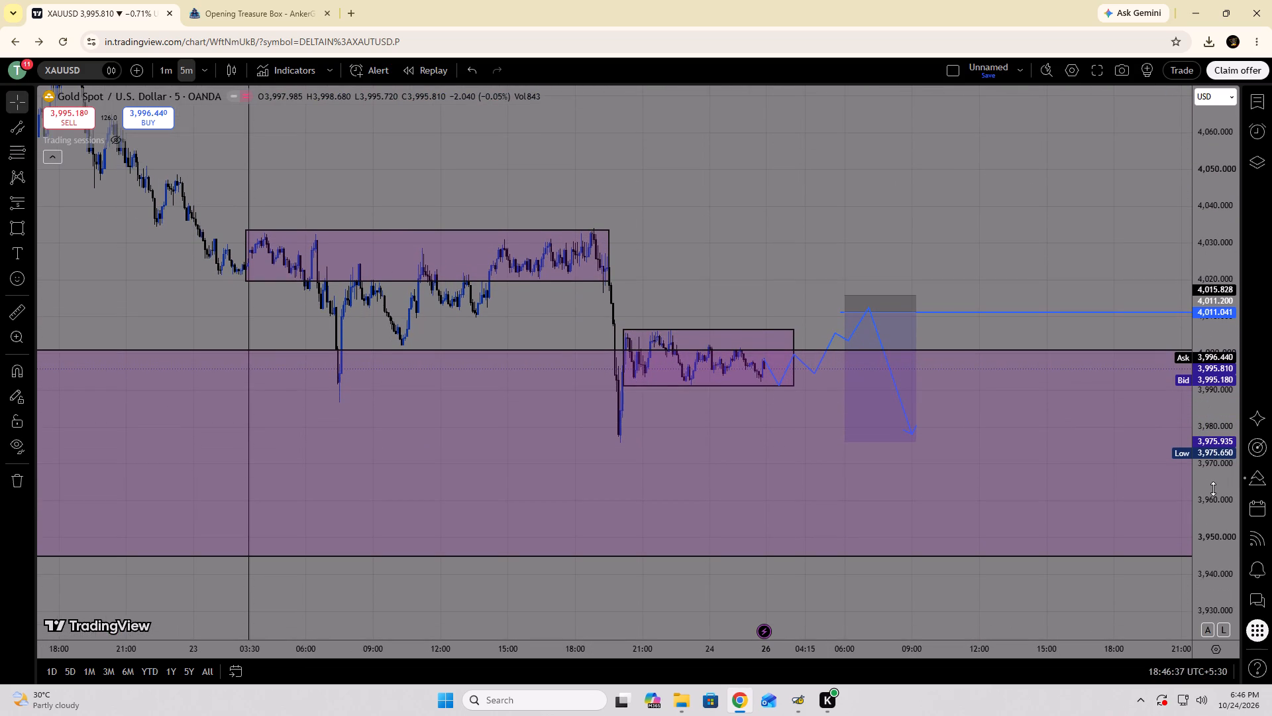
drag(1213, 487, 1228, 394)
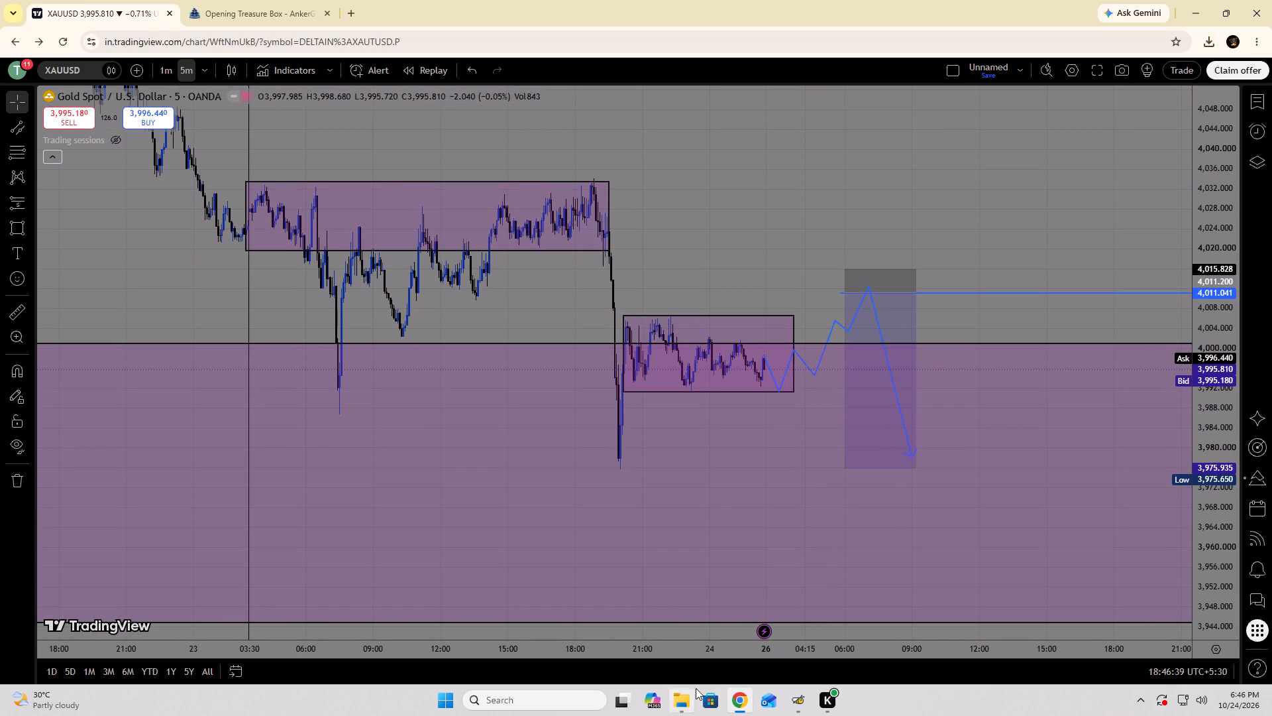
drag(726, 644, 447, 668)
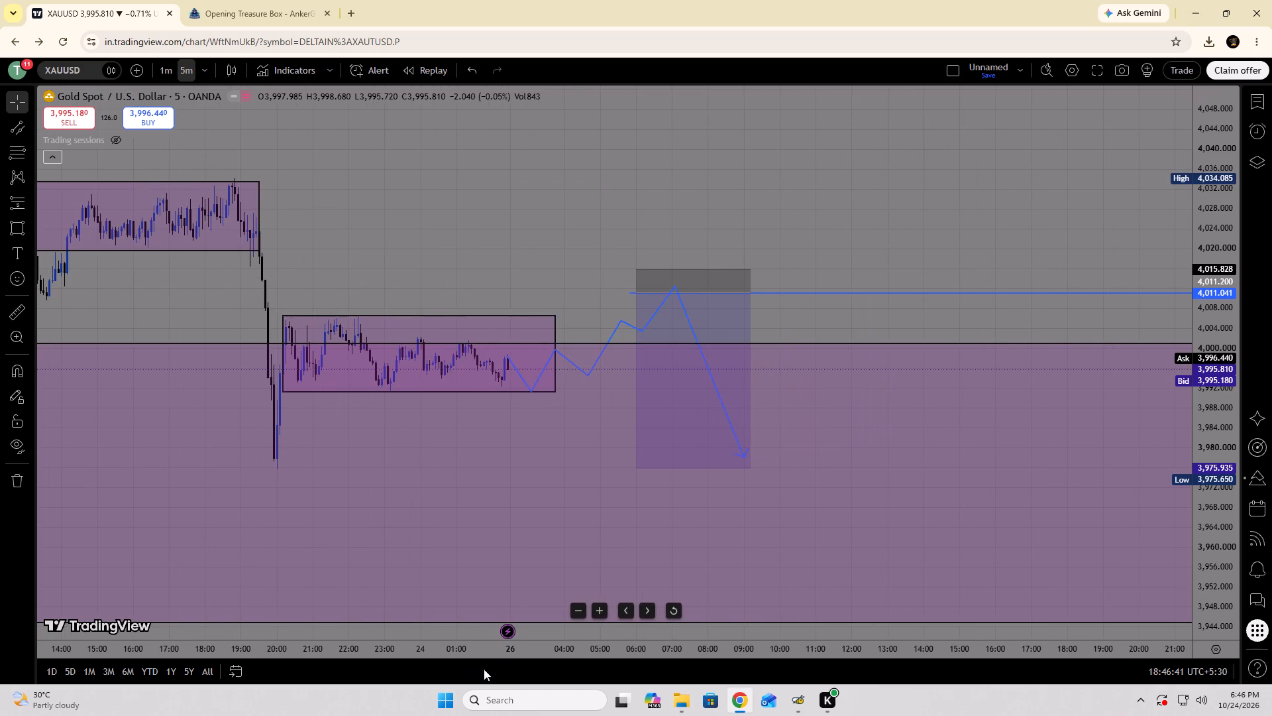
drag(739, 196, 868, 190)
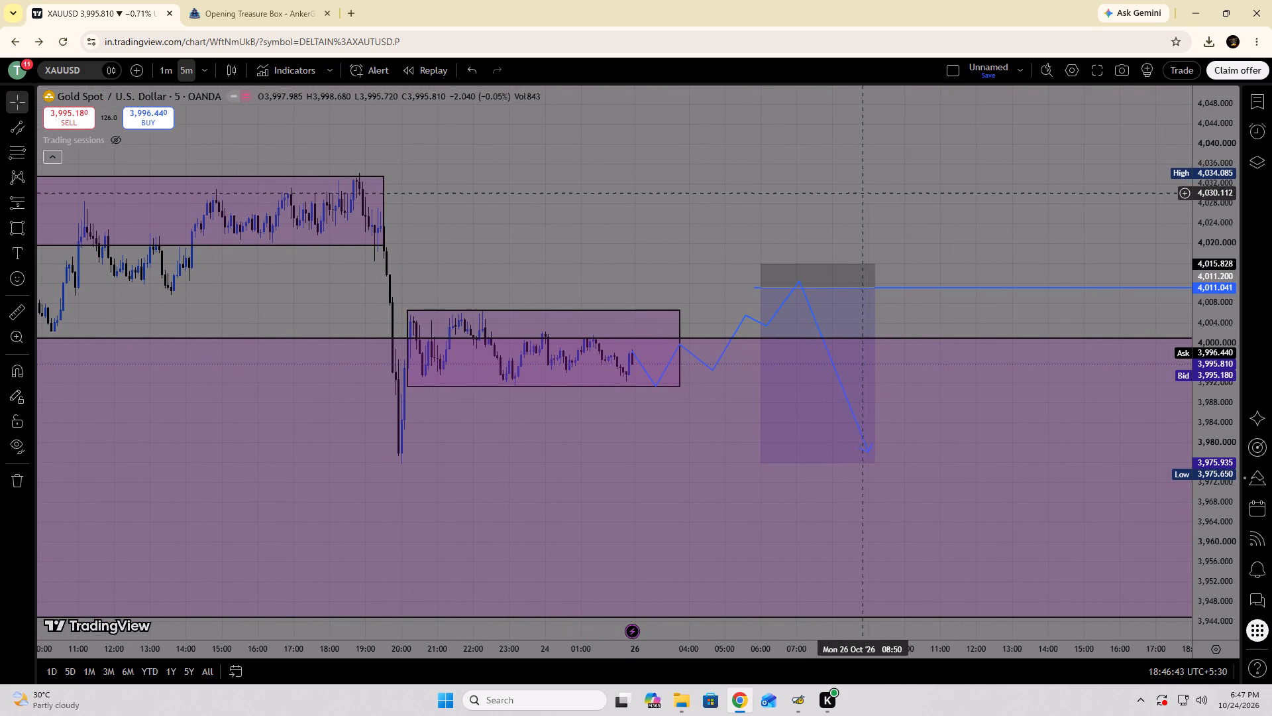
Change the chart symbol to SILVER (TVC) and set it to the daily timeframe.
click(84, 77)
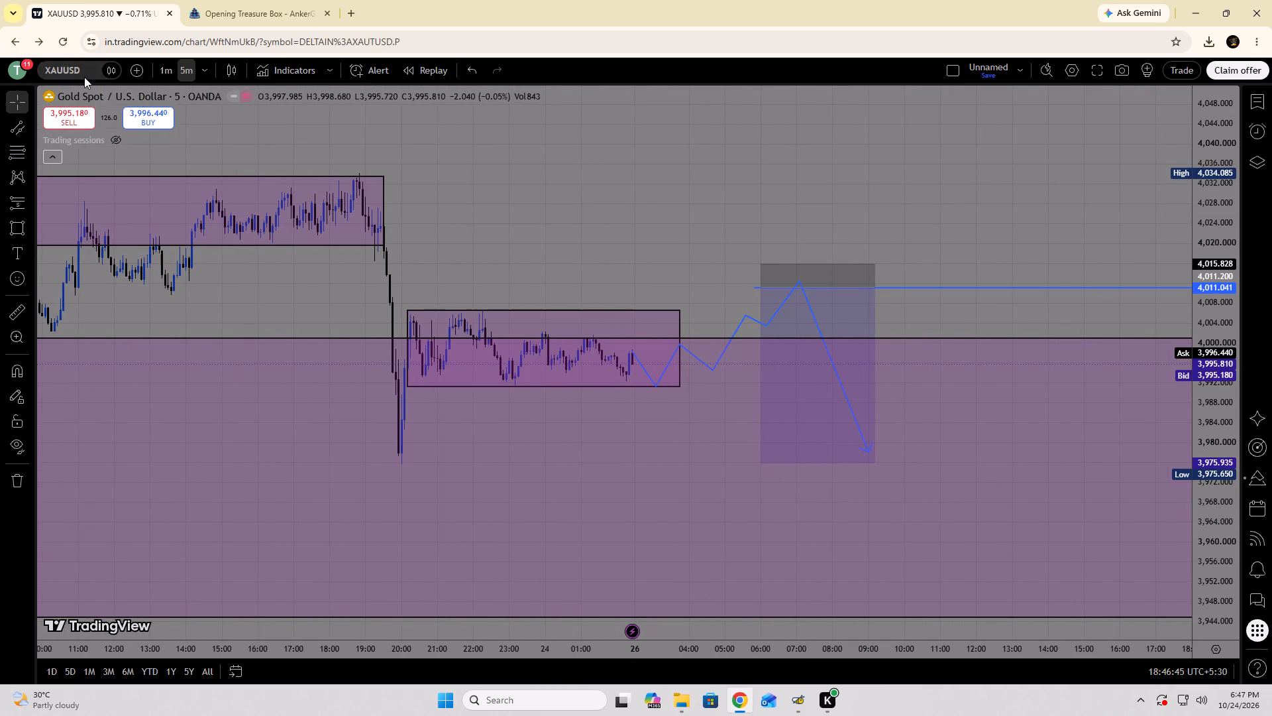
click(875, 174)
click(865, 172)
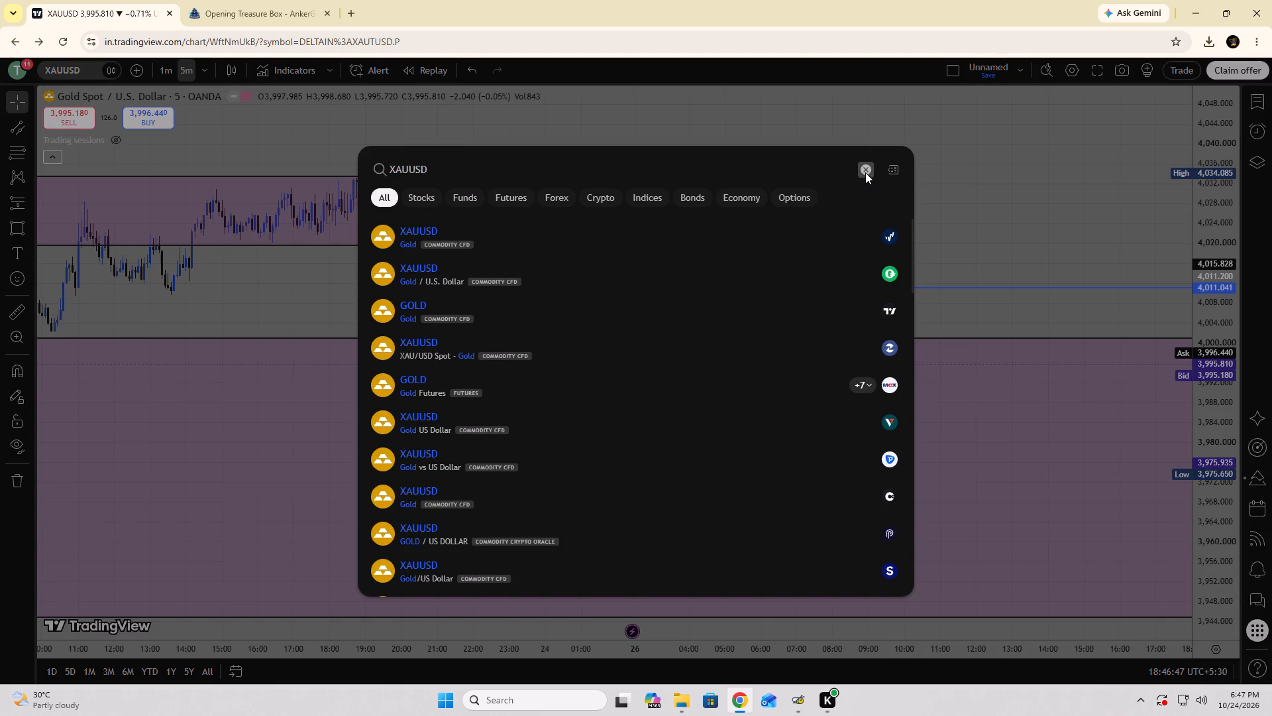
click(444, 272)
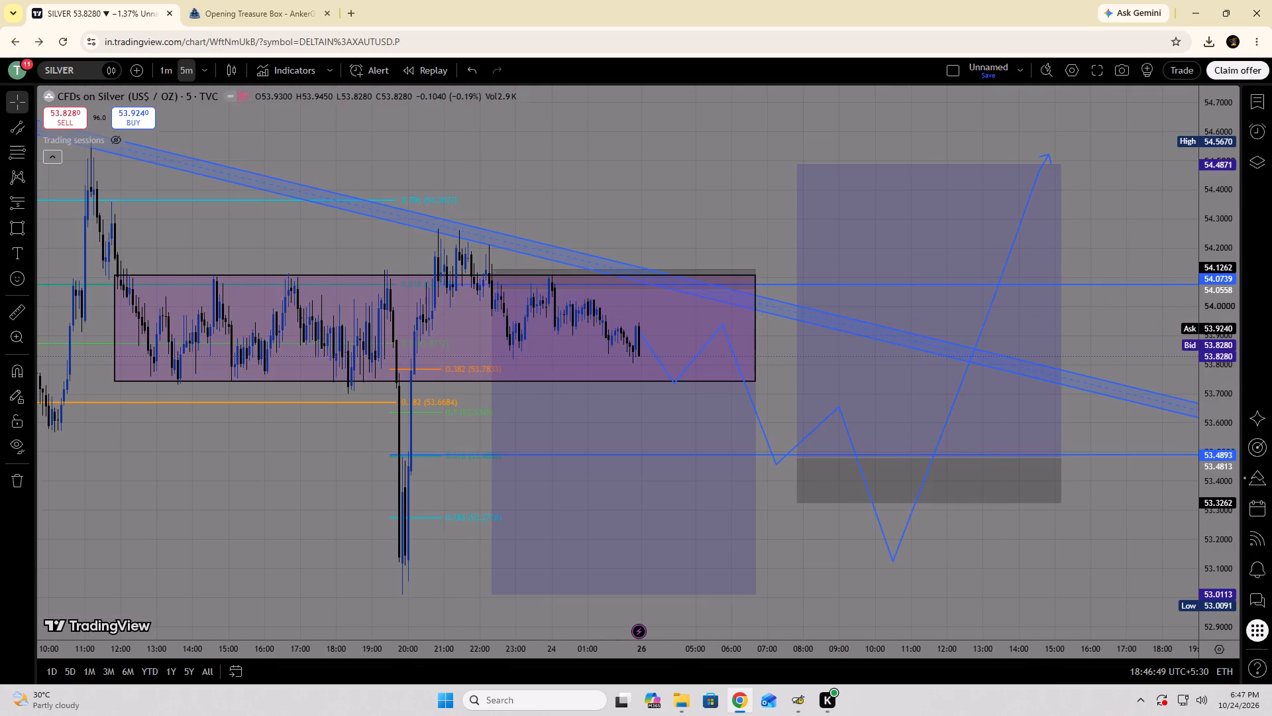
drag(1220, 255, 1261, 540)
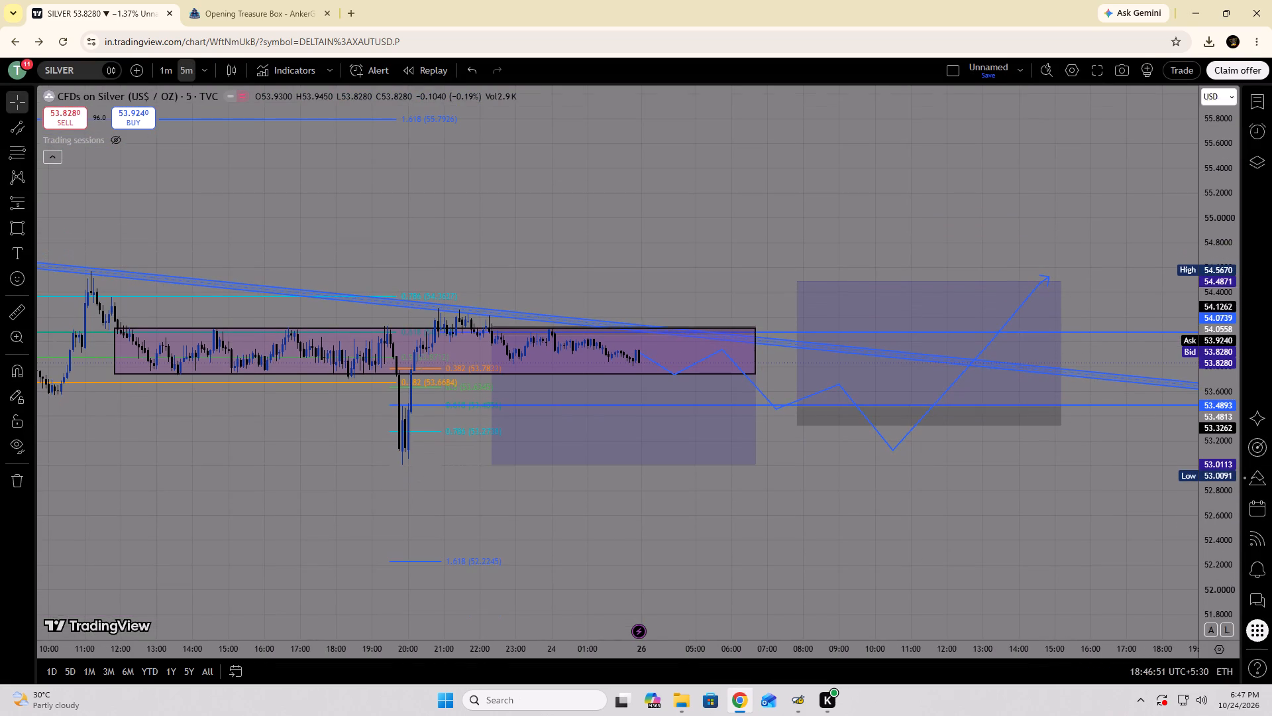
click(199, 66)
click(231, 680)
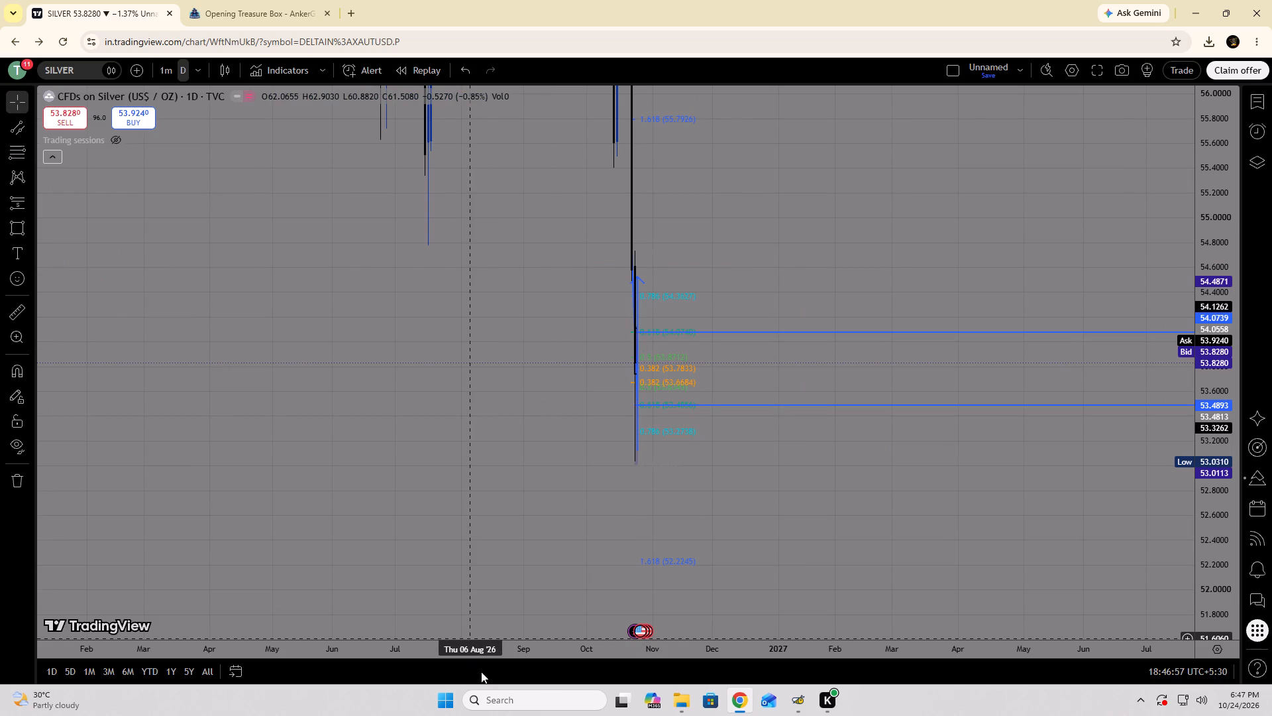
Draw a descending parallel channel over silver's declining highs, upper line about 99.60 to 52.32 on 13 Jan '27, lower line about 95.30 to 48.01.
drag(491, 648, 260, 607)
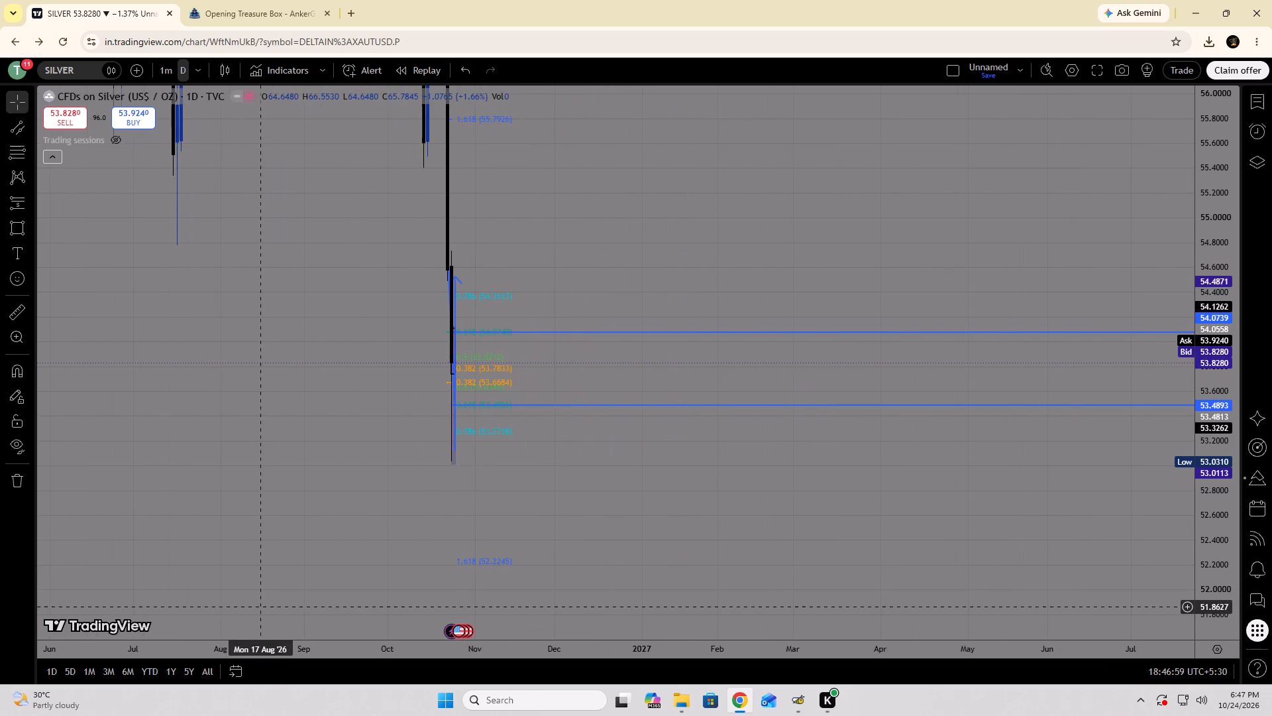
drag(260, 607, 629, 684)
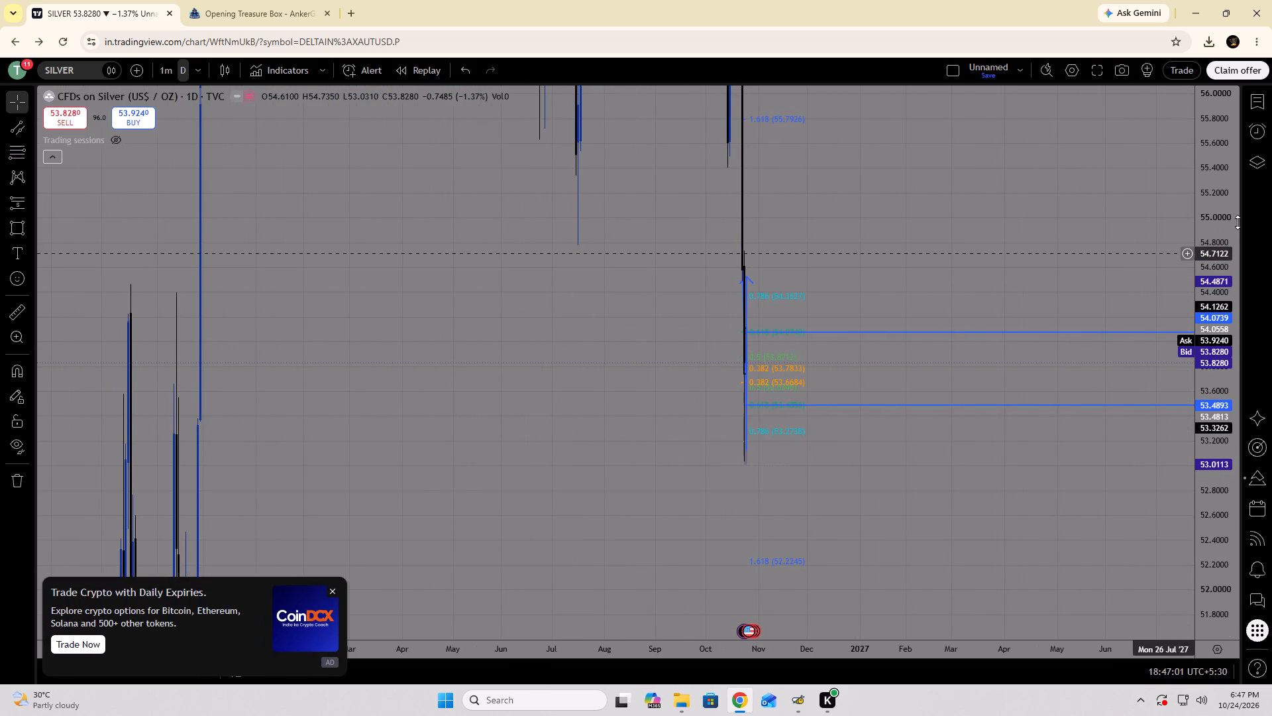
drag(1238, 222, 1208, 625)
drag(1227, 182, 1231, 259)
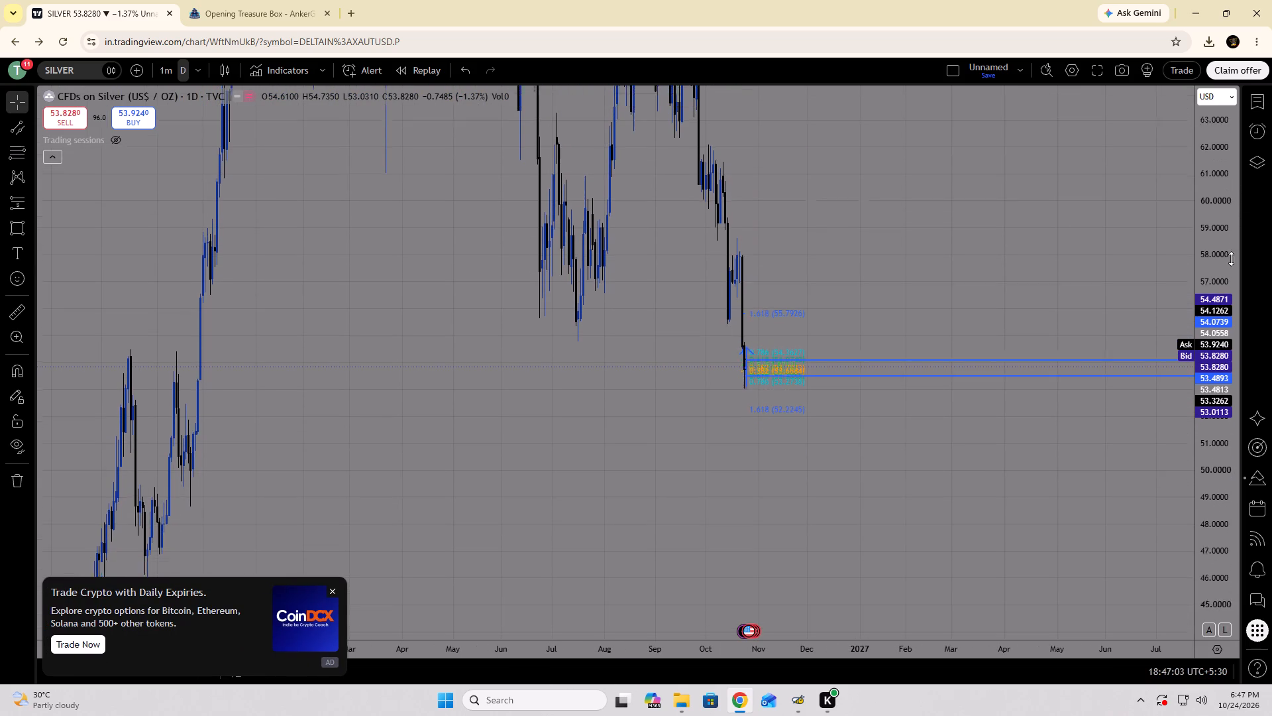
drag(1231, 259, 1249, 667)
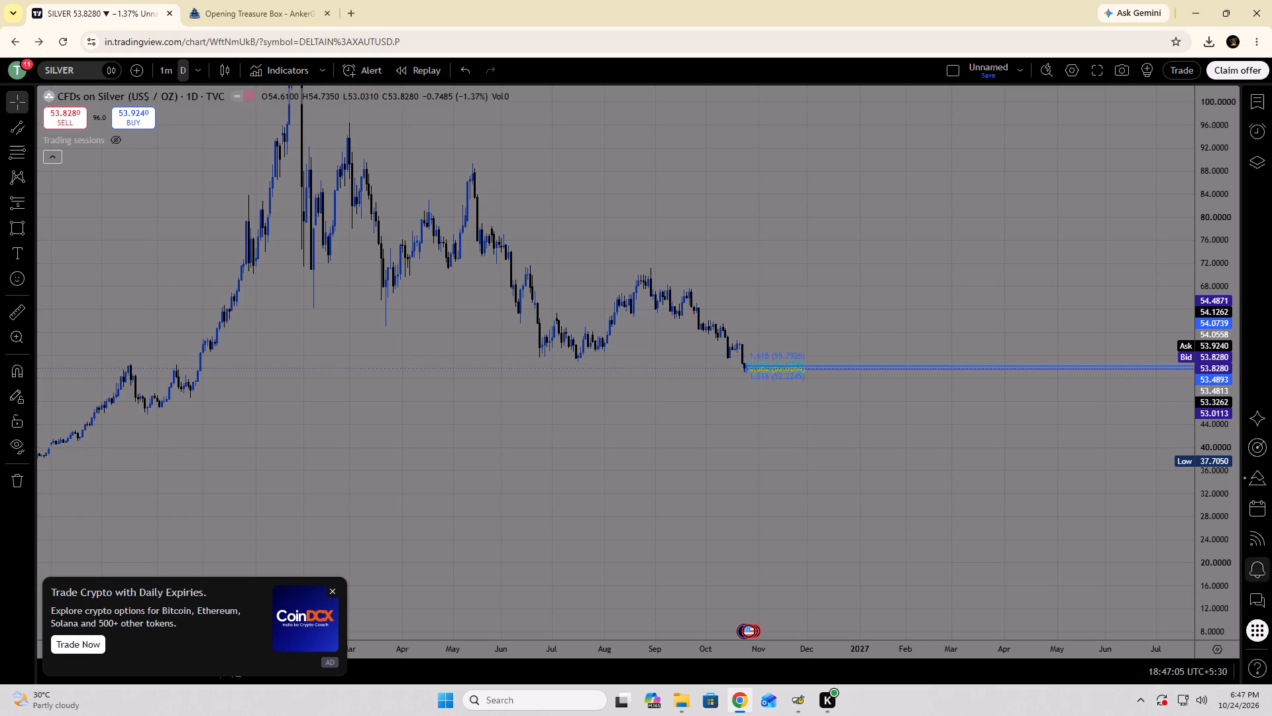
drag(1218, 302, 1234, 499)
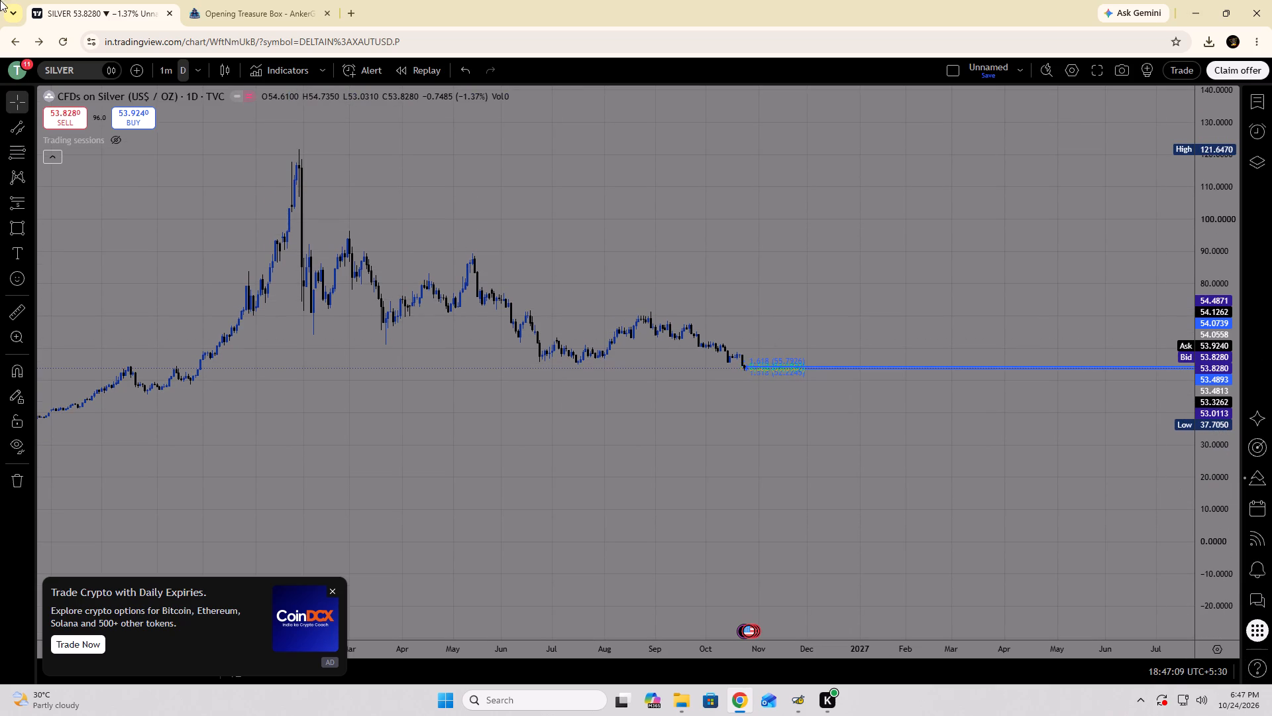
click(17, 127)
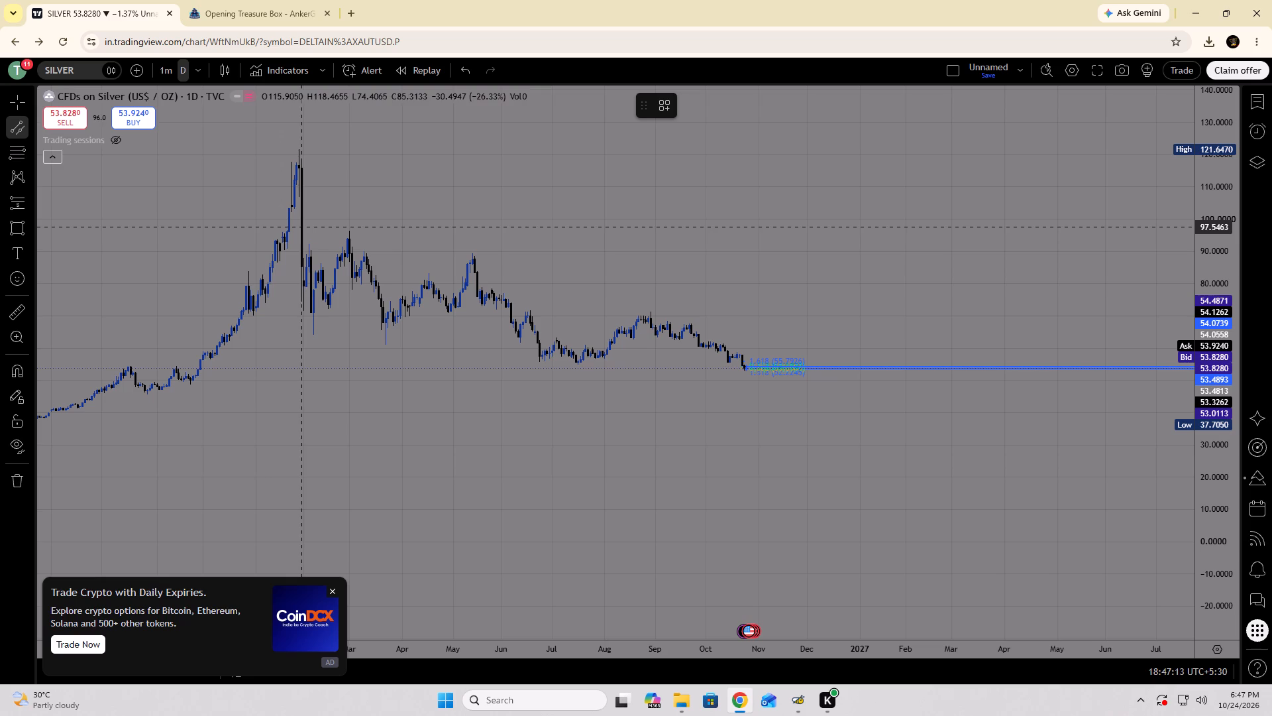
click(315, 220)
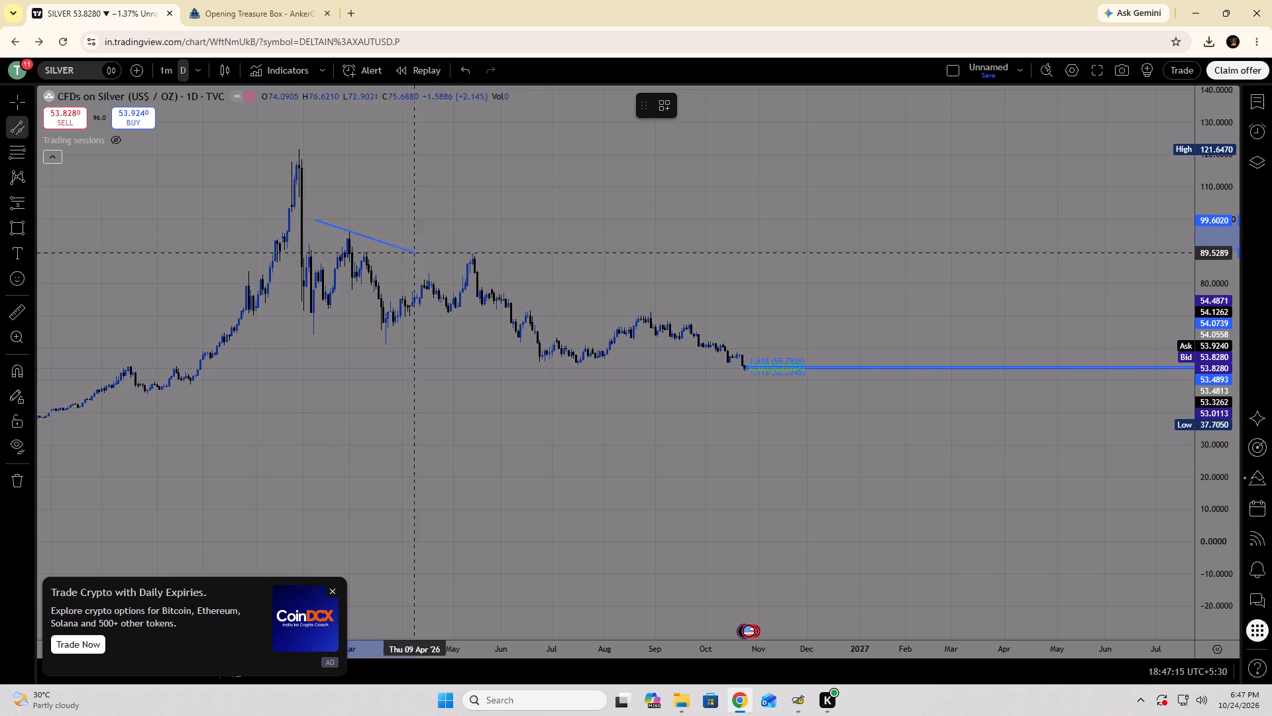
click(877, 373)
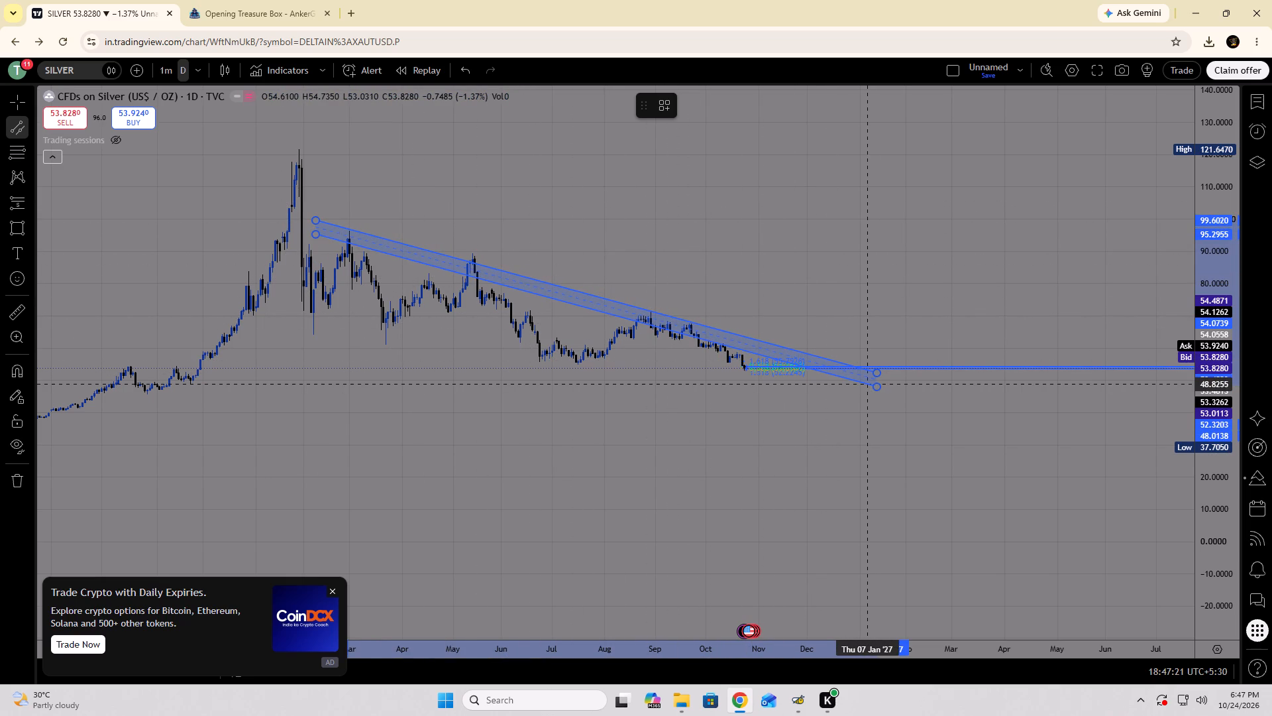
click(868, 384)
Raise the silver channel so its upper line runs from about 103.30 to 56.02, and widen it so the lower line ends at about 49.97.
drag(542, 286, 542, 274)
drag(539, 279, 541, 267)
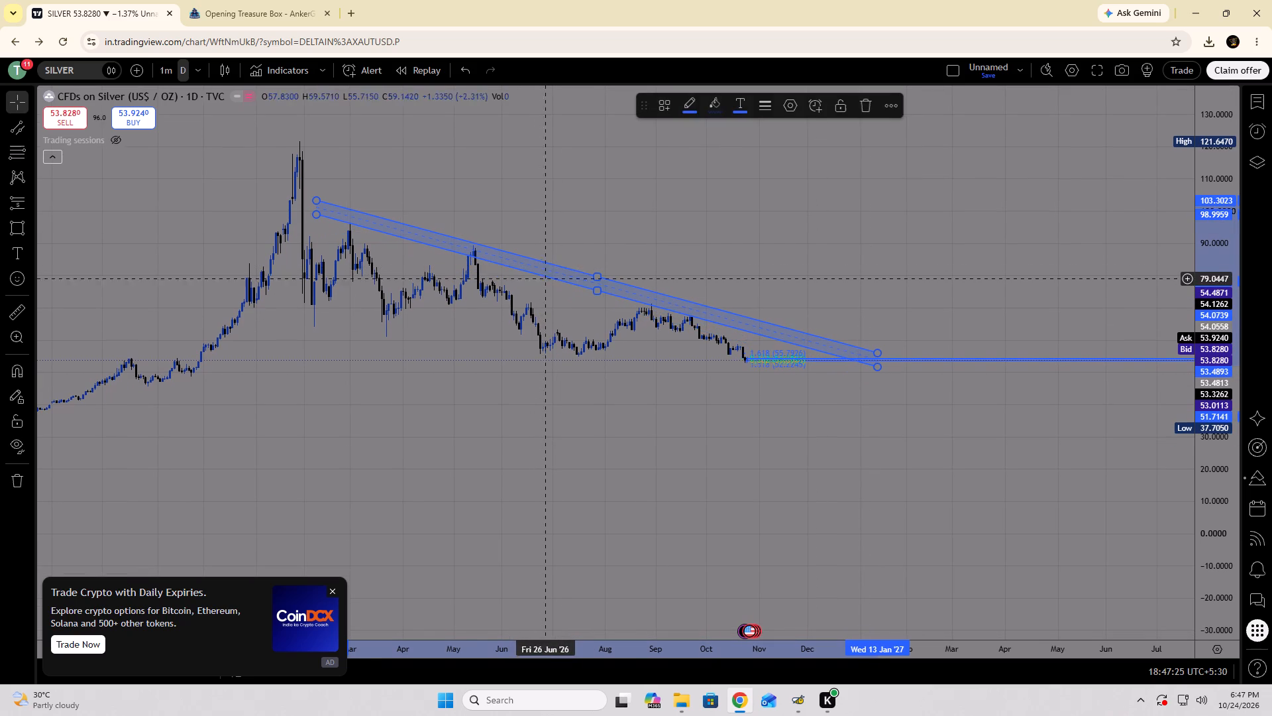
drag(598, 289, 587, 293)
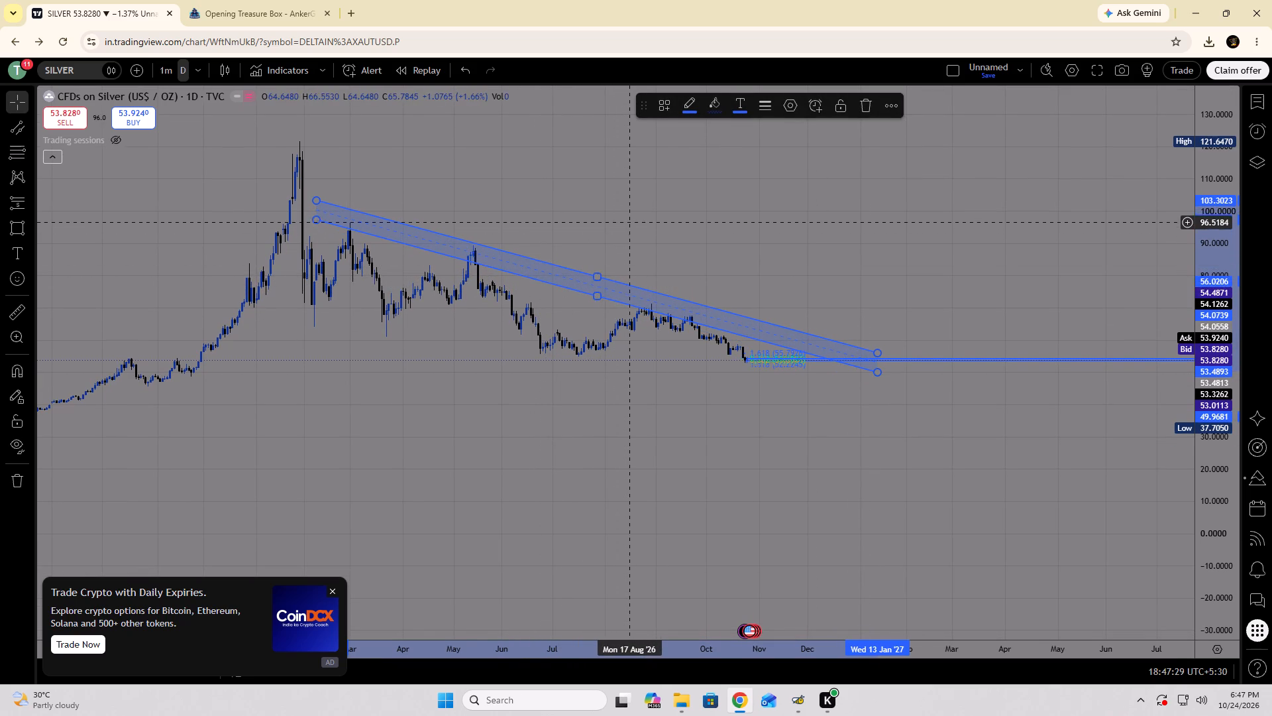